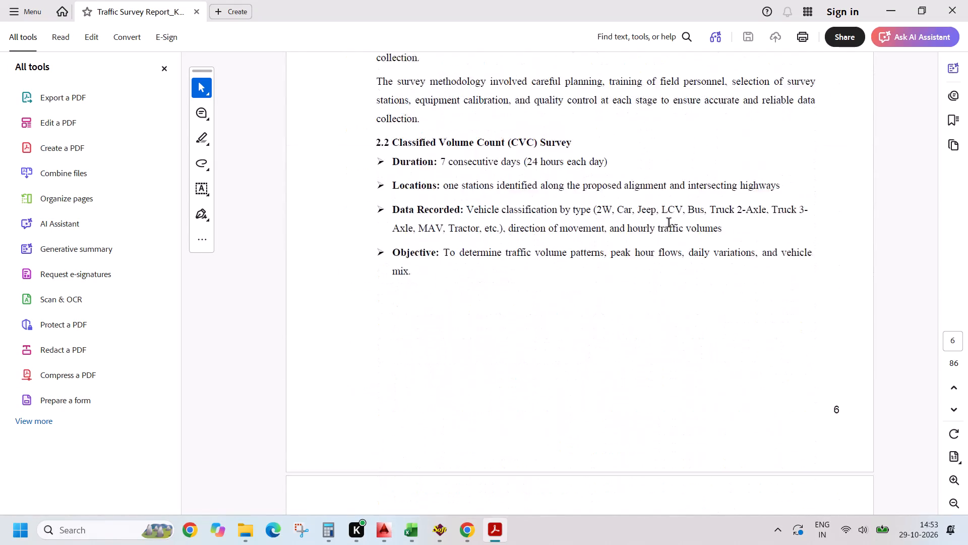
Review the traffic survey report from the Classified Volume Count section through PCU factors and traffic composition to the axle load VDF summary.
scroll(670, 225, down, 14)
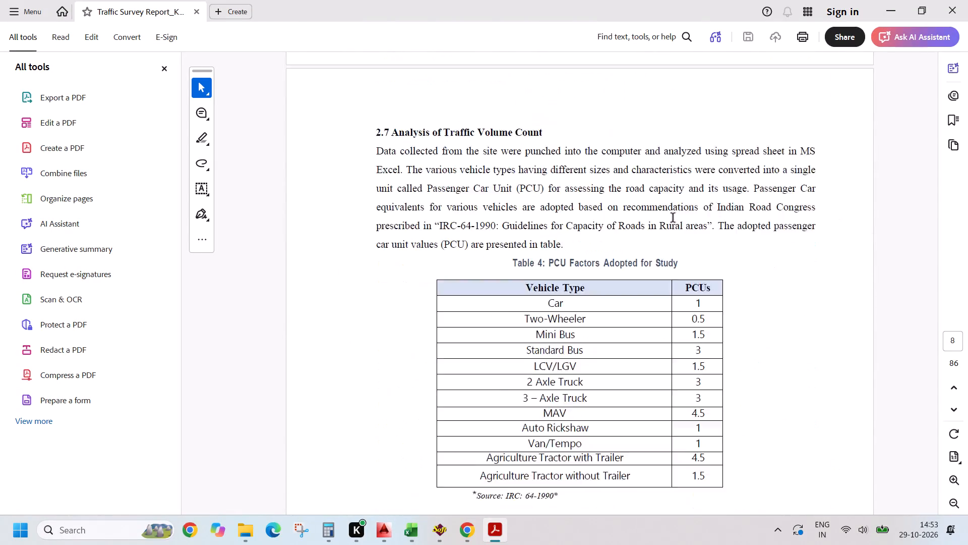
scroll(674, 218, down, 13)
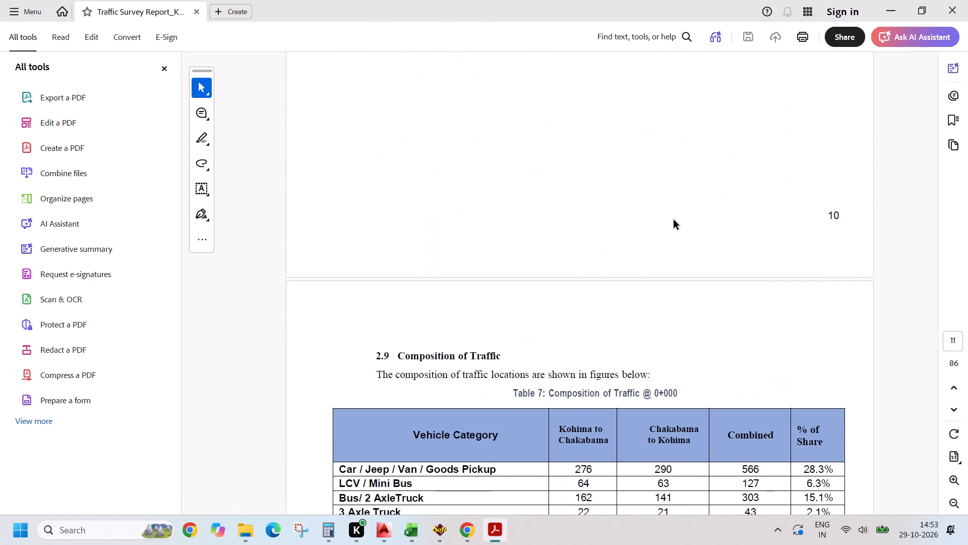
scroll(674, 220, down, 14)
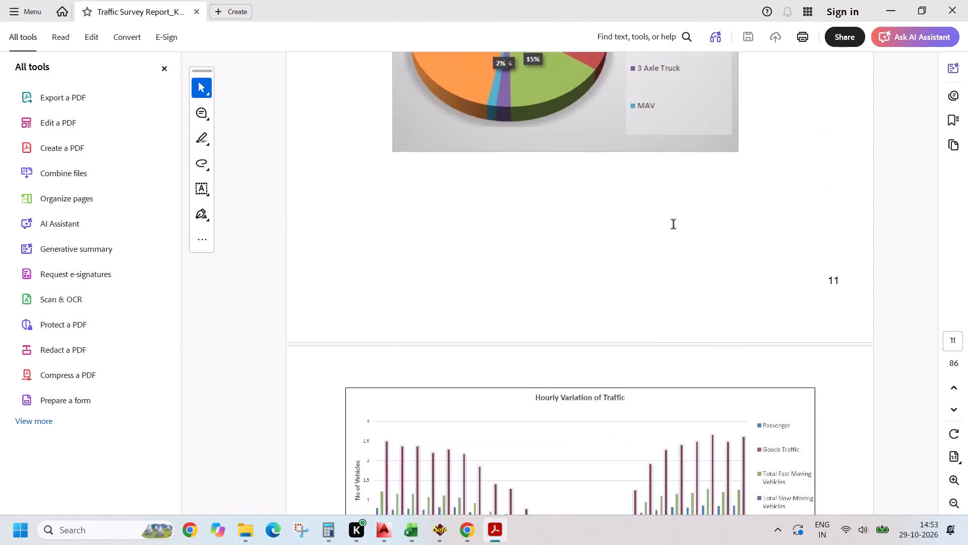
scroll(674, 225, down, 18)
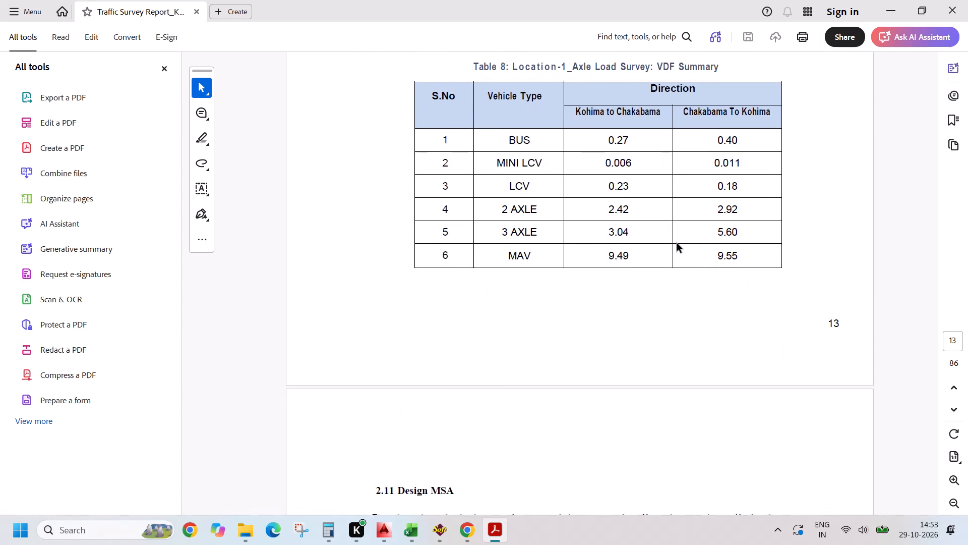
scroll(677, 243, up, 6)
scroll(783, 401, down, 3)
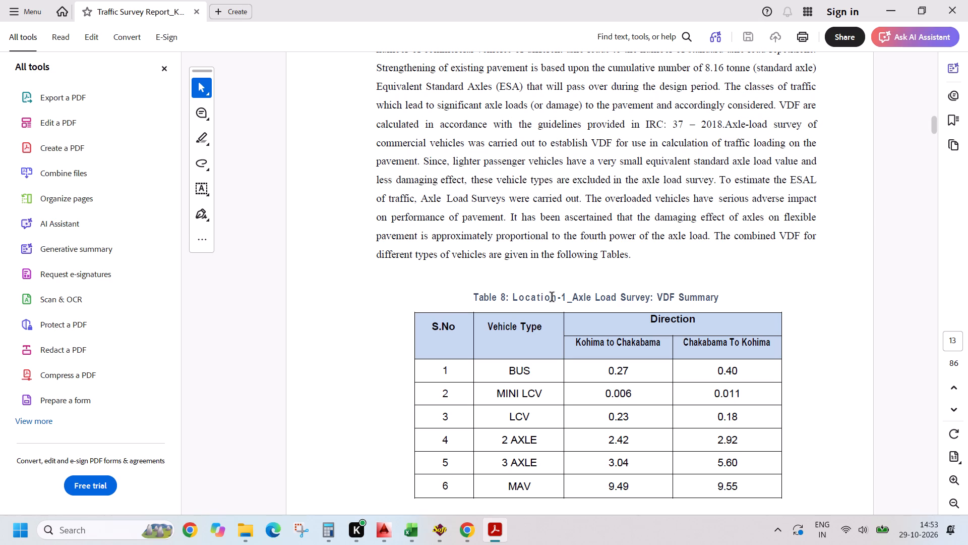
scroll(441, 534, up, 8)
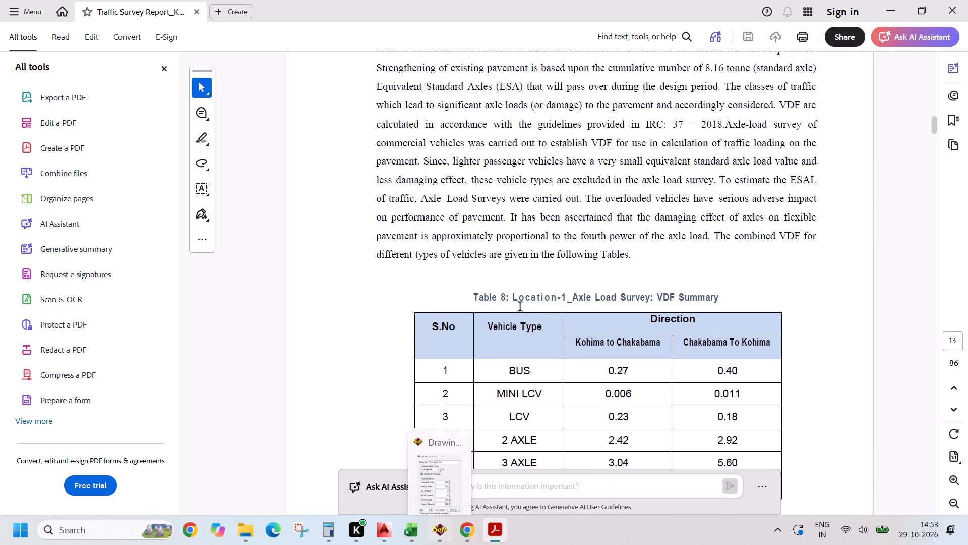
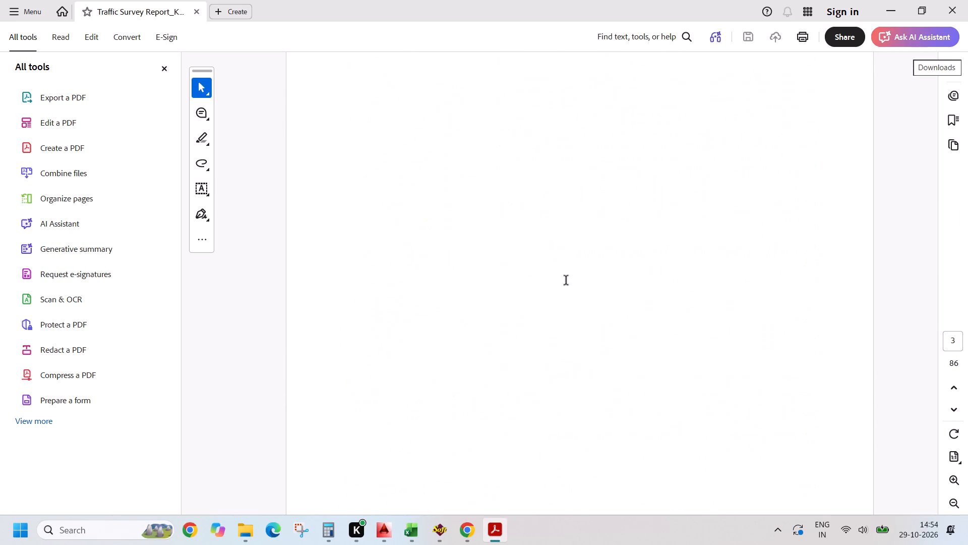
Examine the report from the Classified Volume Count survey section through the PCU factors to the Composition of Traffic table and chart.
scroll(566, 281, down, 20)
scroll(566, 281, down, 17)
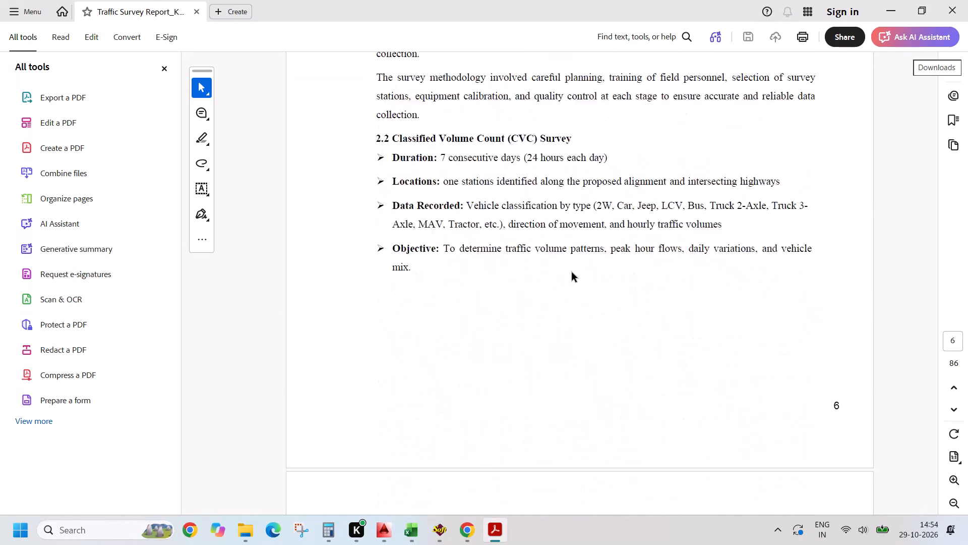
scroll(572, 272, down, 18)
scroll(573, 271, down, 8)
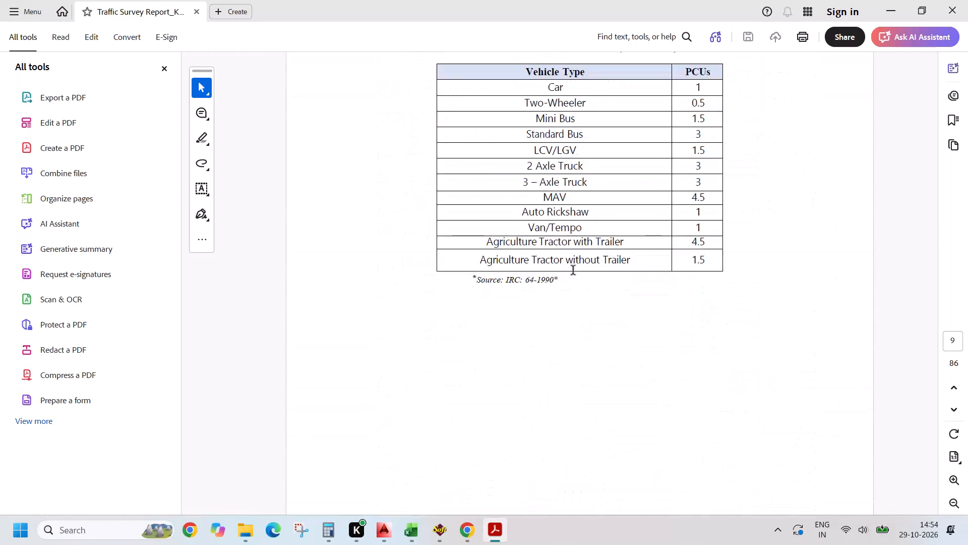
scroll(573, 271, down, 17)
scroll(573, 271, down, 5)
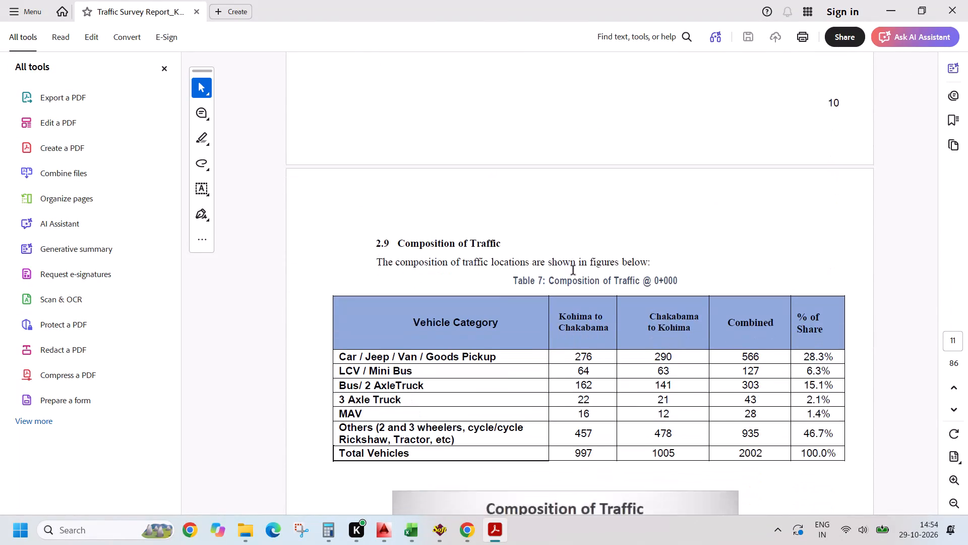
scroll(573, 271, down, 6)
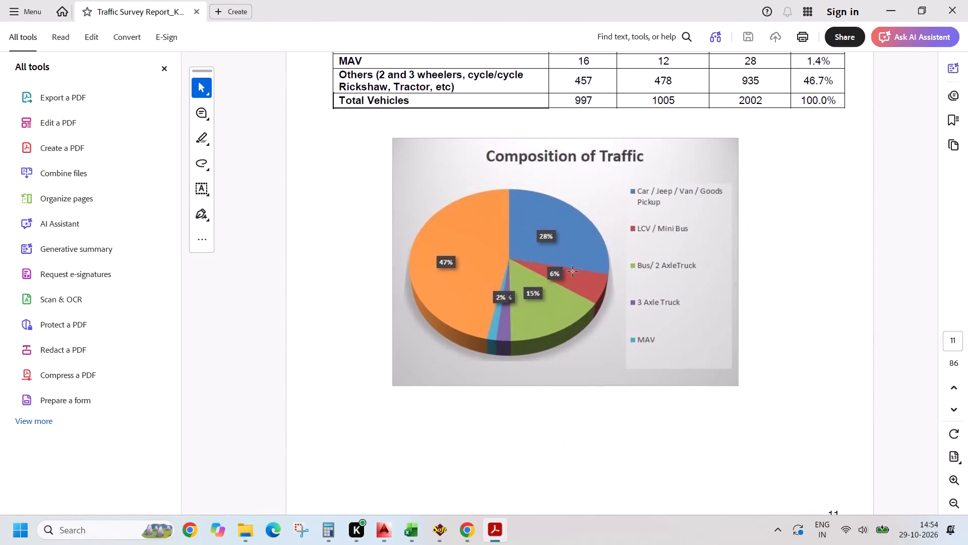
Review the axle load VDF summary, then go back through traffic composition and directional distribution to Table 5, Average Daily Traffic and PCU.
scroll(574, 272, down, 18)
scroll(575, 270, down, 3)
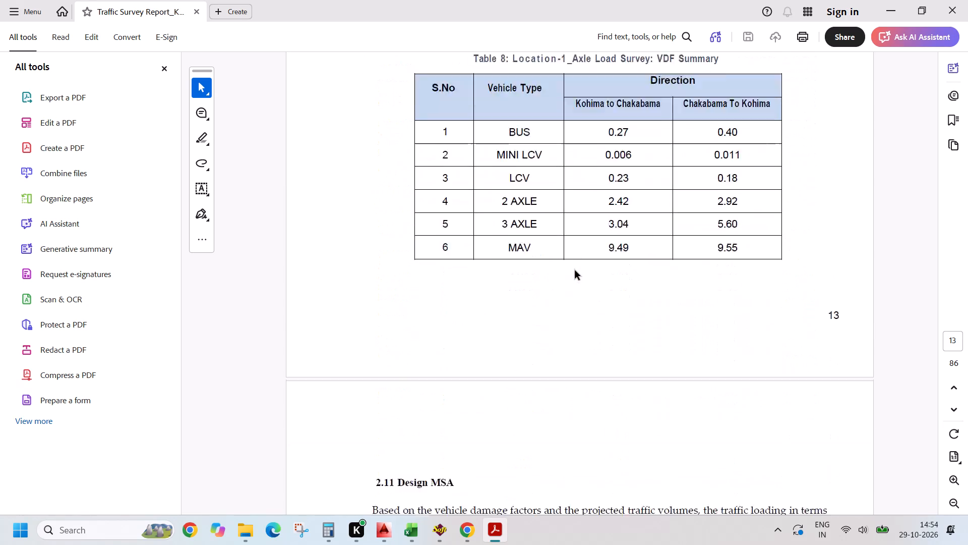
scroll(575, 270, up, 18)
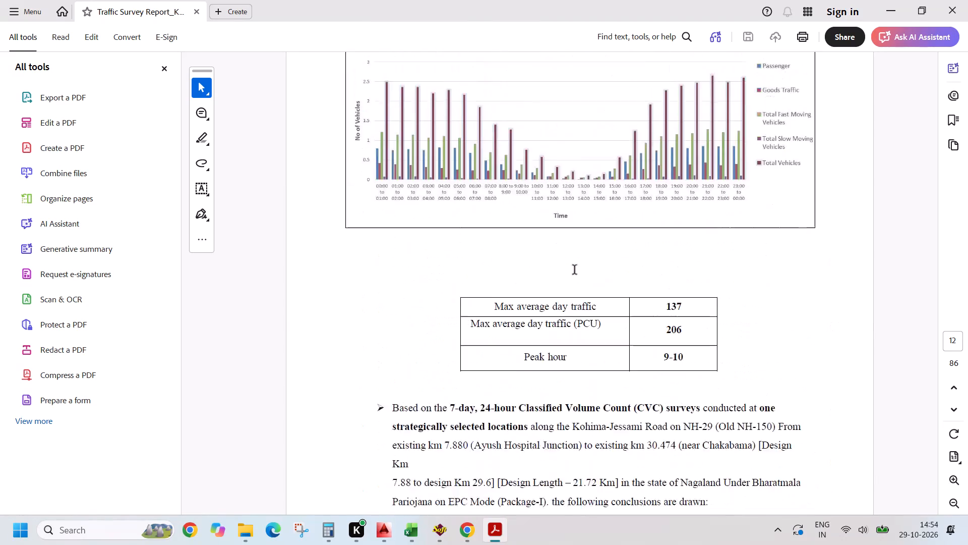
scroll(575, 270, up, 14)
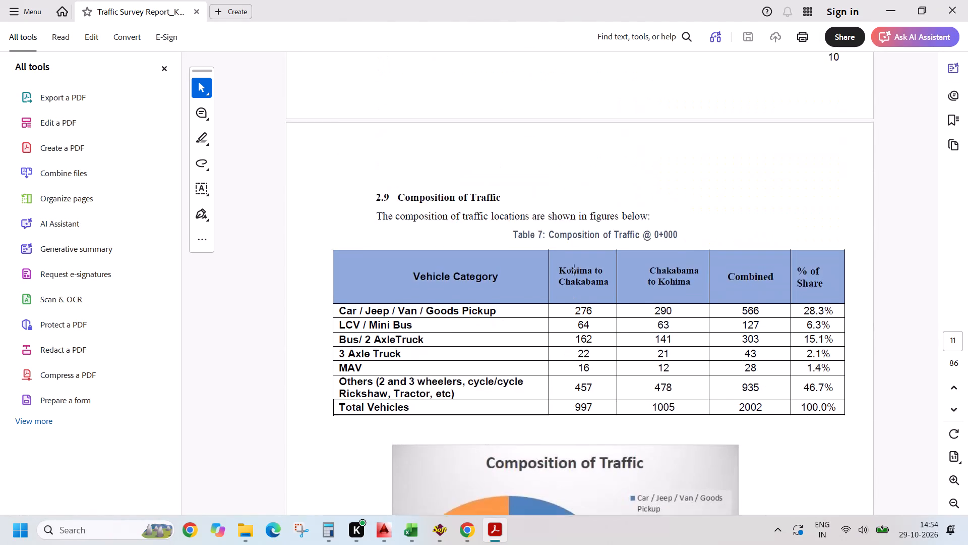
scroll(575, 270, up, 6)
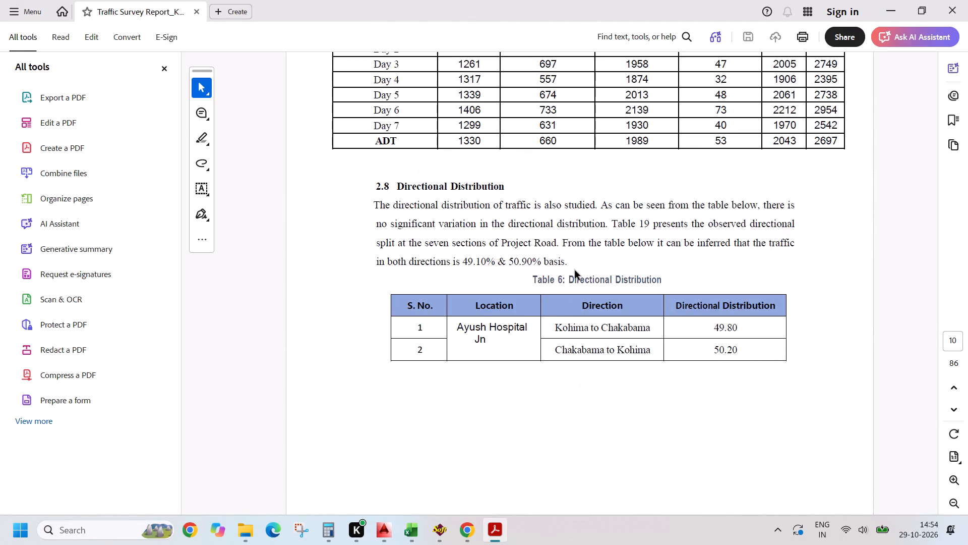
scroll(575, 270, up, 6)
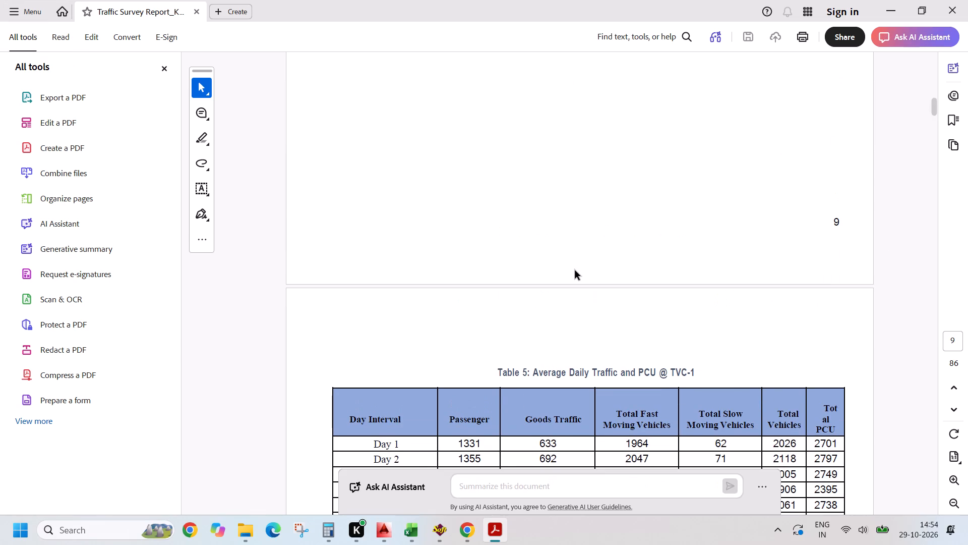
scroll(575, 270, down, 2)
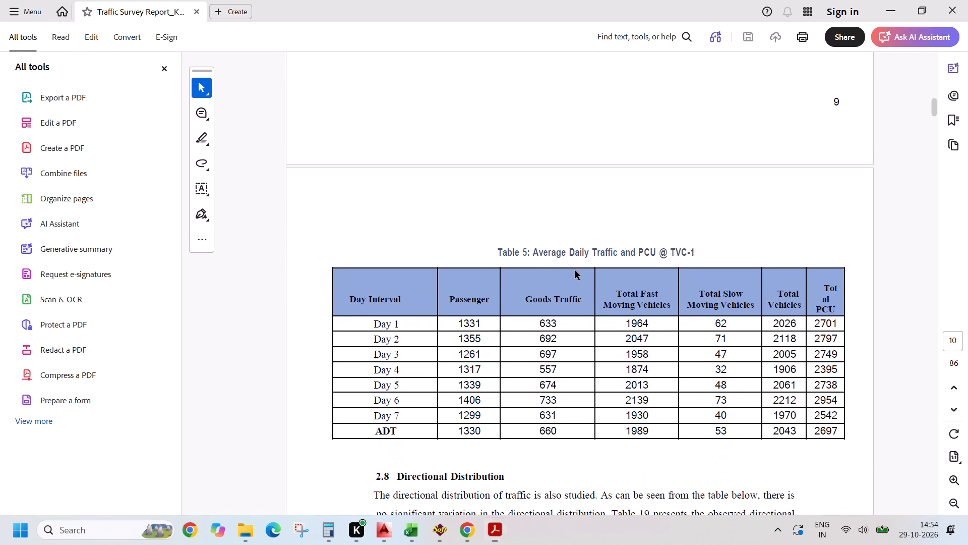
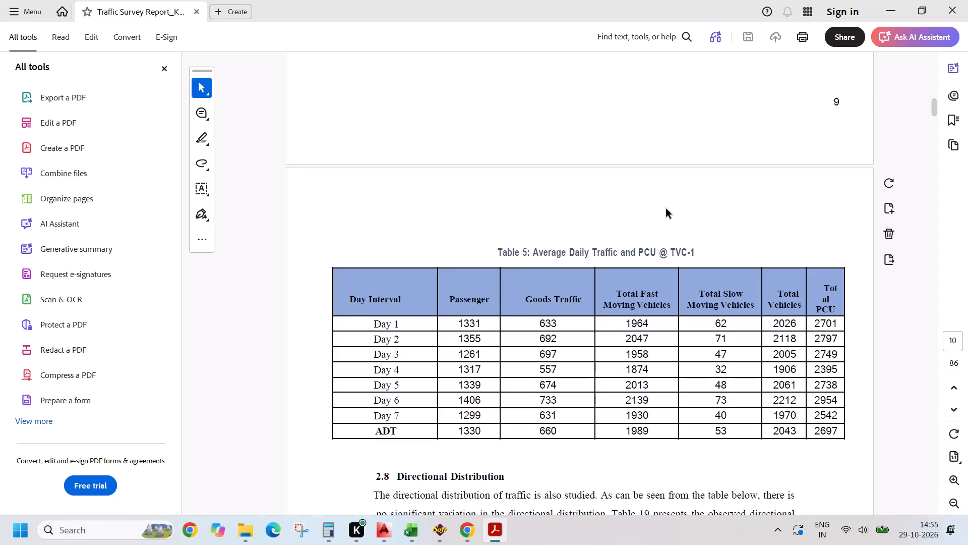
Review the report's directional distribution, Table 7 traffic composition, hourly traffic variation and survey photo pages.
scroll(637, 247, down, 4)
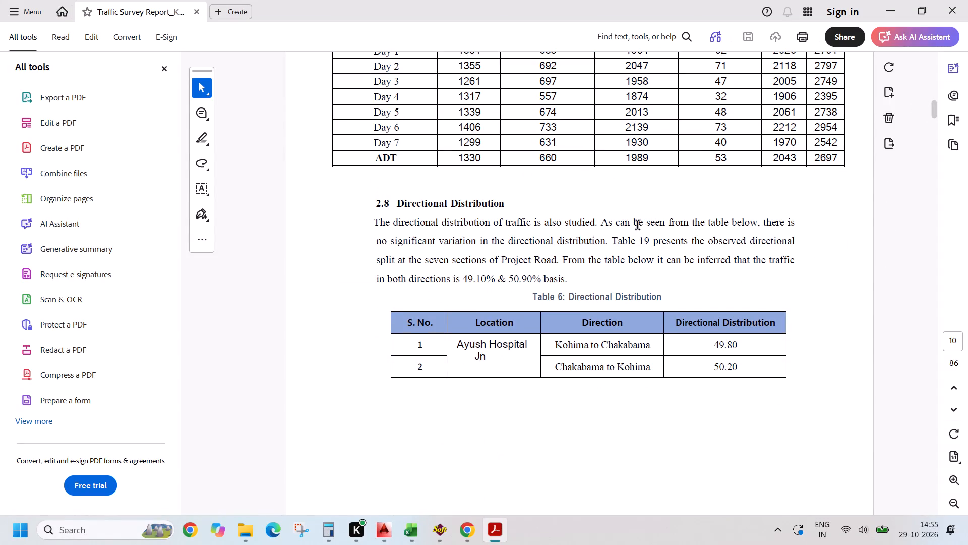
scroll(638, 226, up, 2)
scroll(667, 328, down, 7)
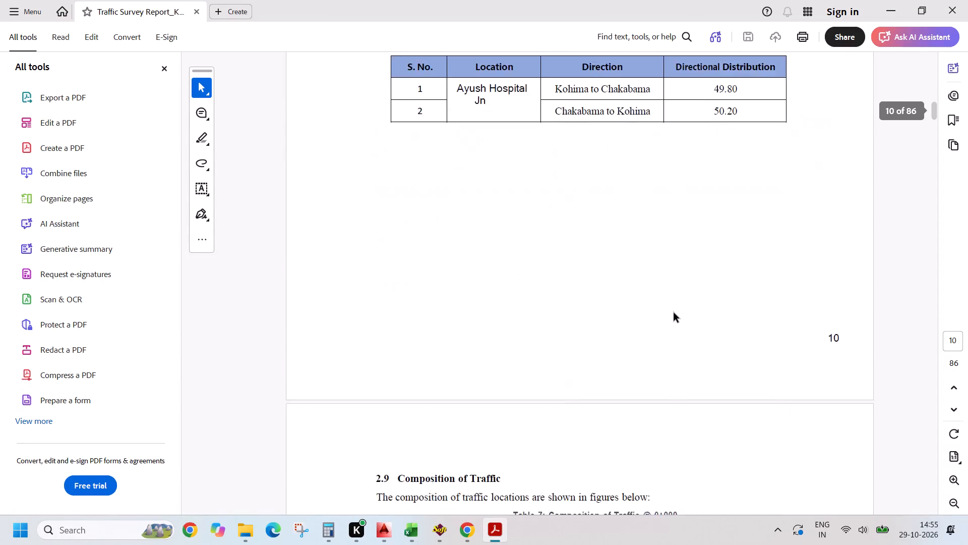
scroll(674, 313, down, 4)
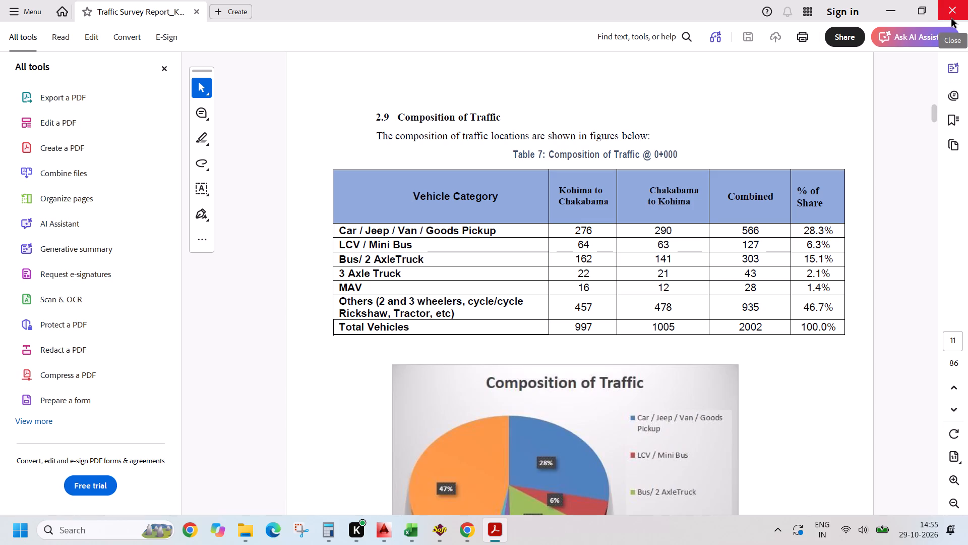
scroll(757, 111, down, 16)
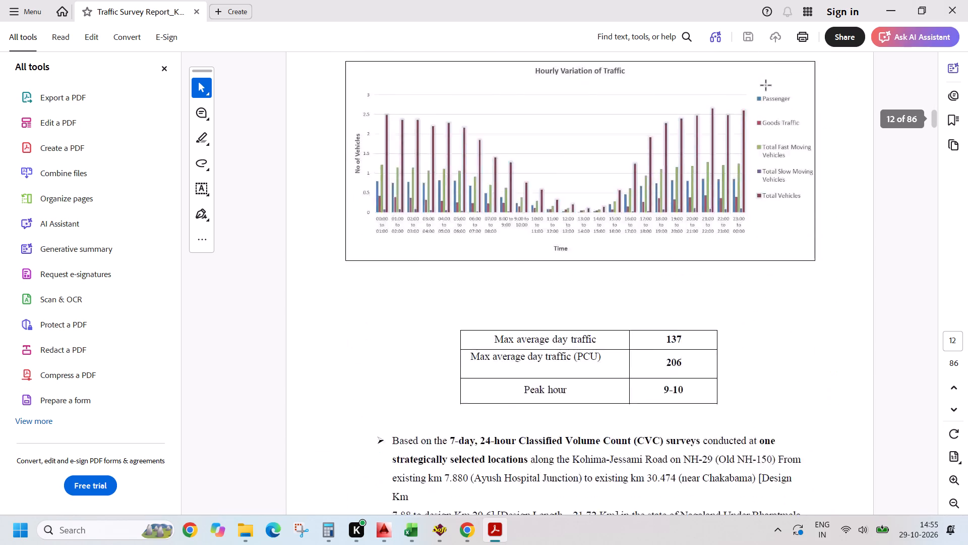
scroll(766, 86, down, 20)
scroll(766, 86, down, 16)
scroll(766, 85, down, 19)
scroll(766, 85, down, 4)
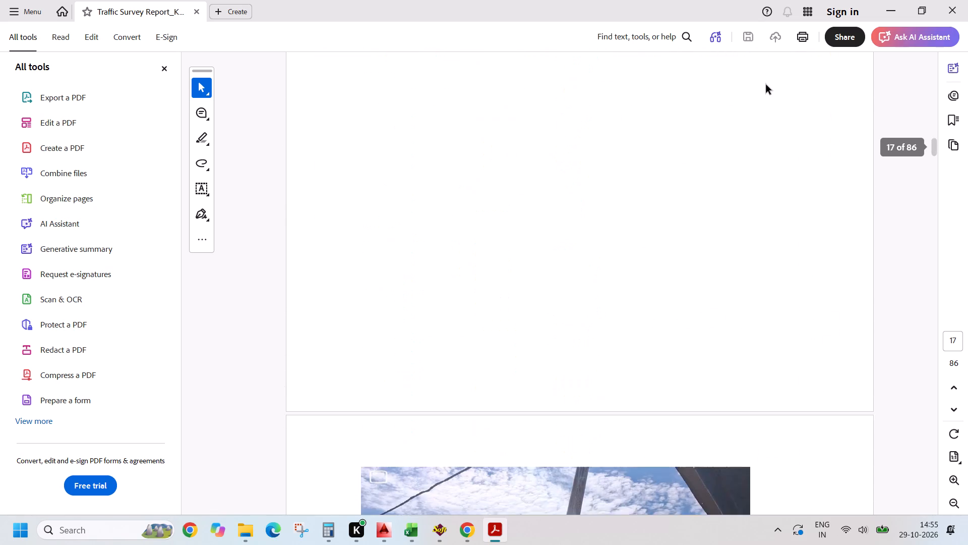
scroll(766, 85, down, 12)
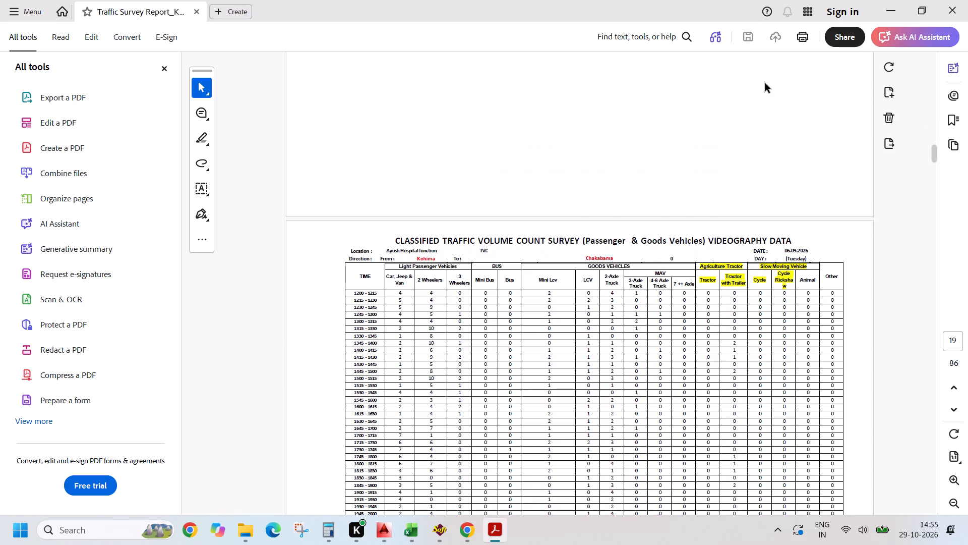
Look through the daily classified traffic volume count sheets for both directions, the hourly data and the combined survey summary.
scroll(765, 83, down, 12)
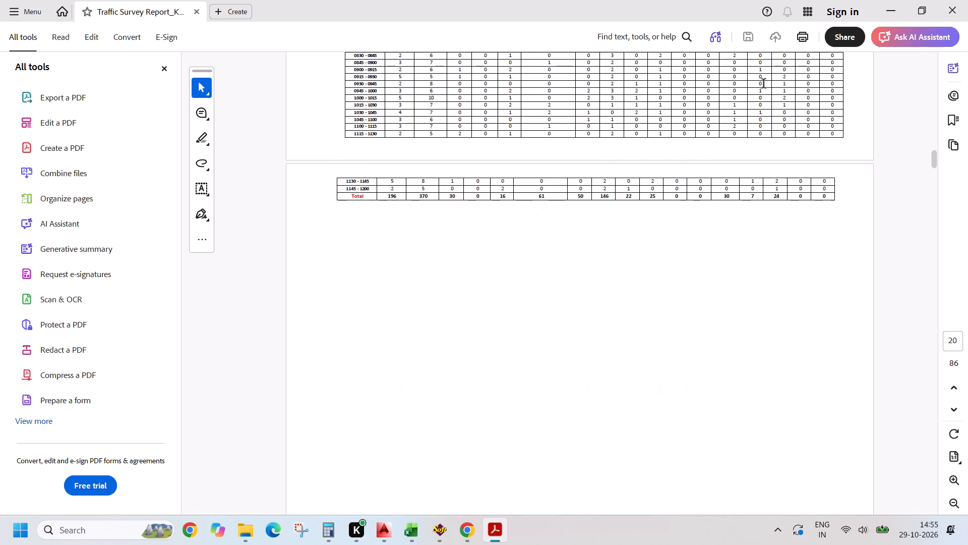
scroll(764, 84, up, 12)
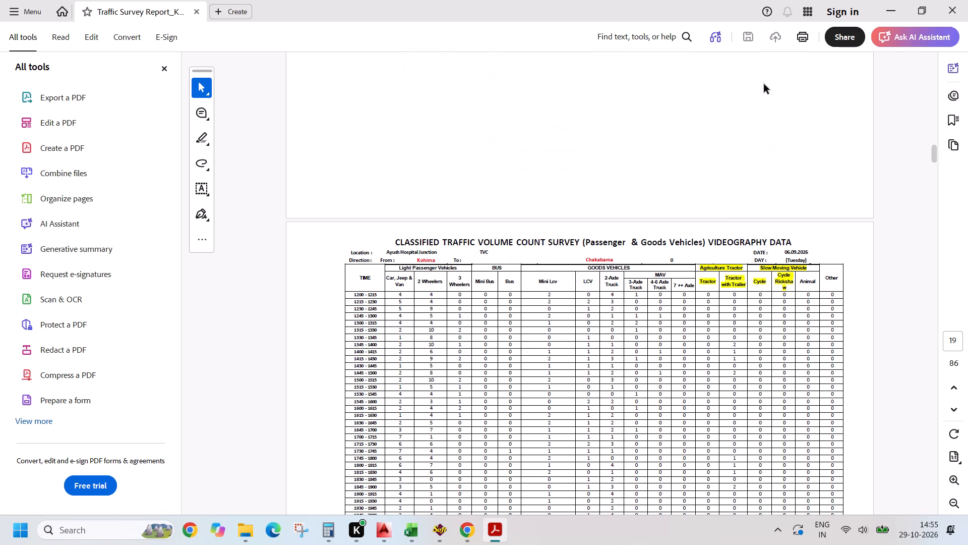
scroll(763, 85, down, 3)
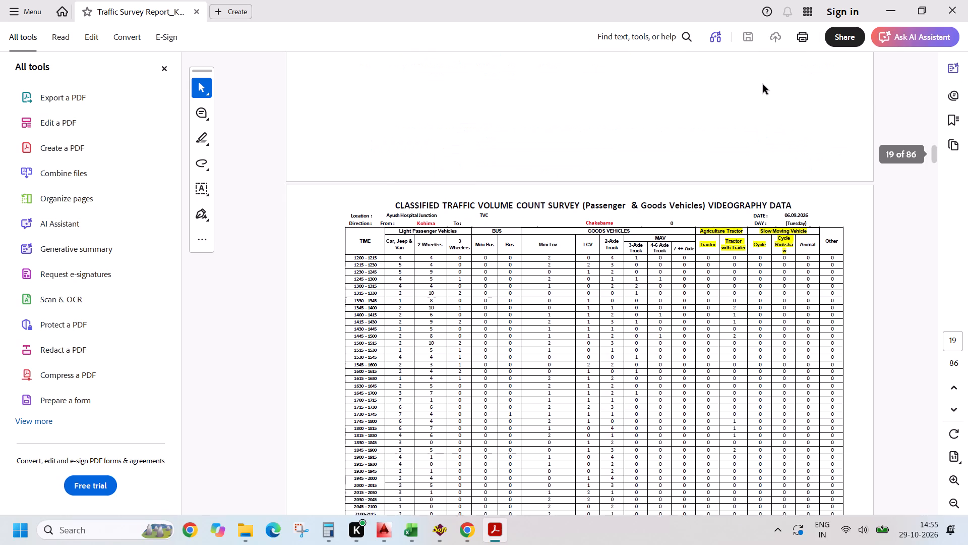
scroll(763, 85, down, 20)
scroll(763, 85, down, 20)
scroll(763, 85, down, 5)
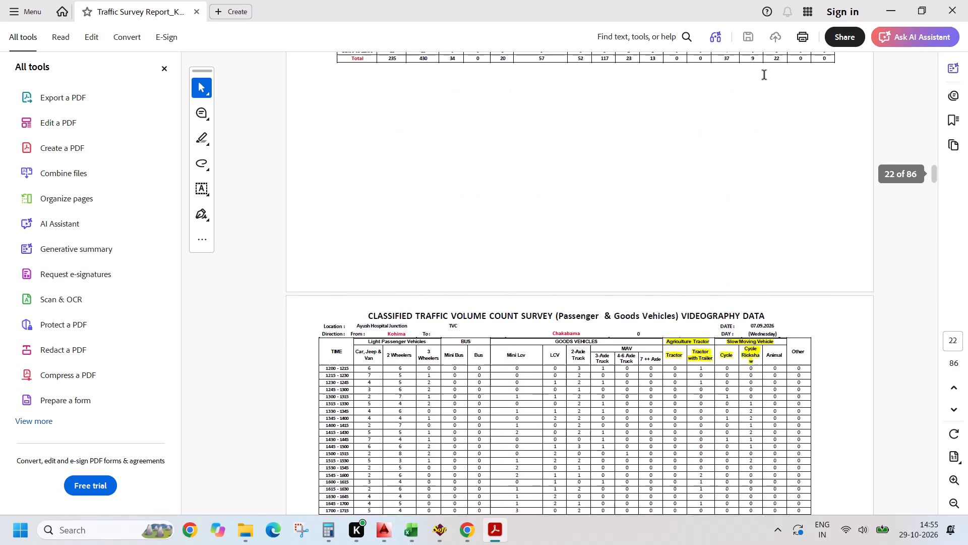
scroll(764, 76, down, 20)
scroll(764, 76, down, 16)
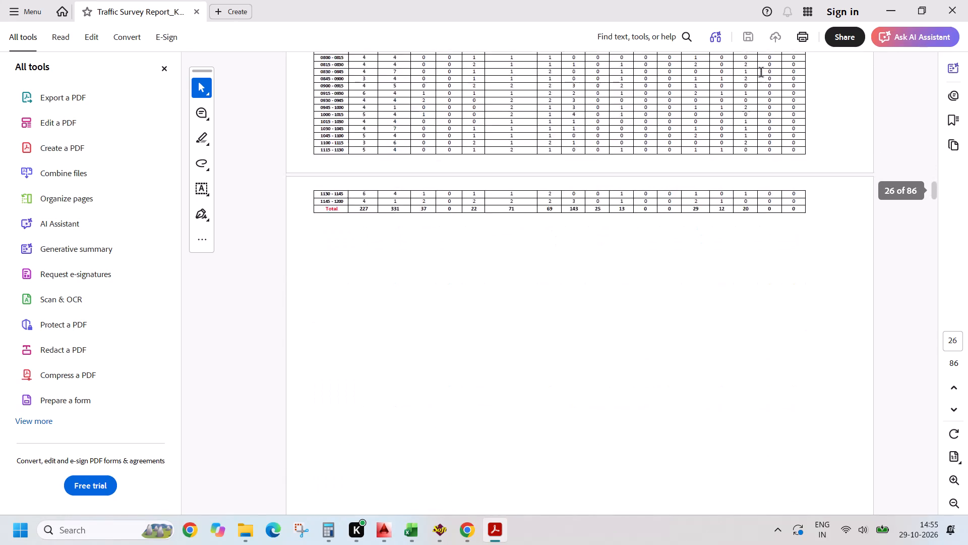
scroll(761, 73, down, 20)
scroll(761, 73, down, 12)
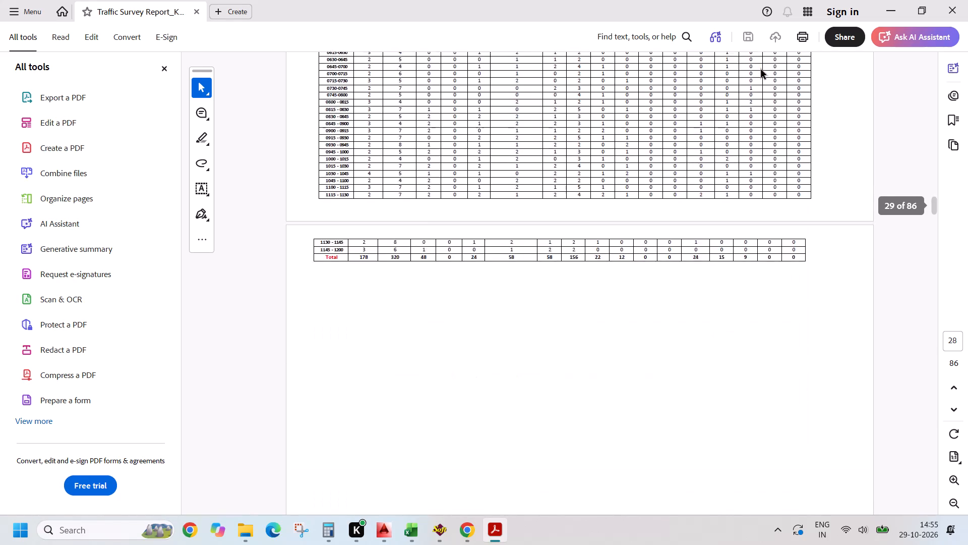
scroll(761, 70, down, 20)
scroll(761, 70, down, 19)
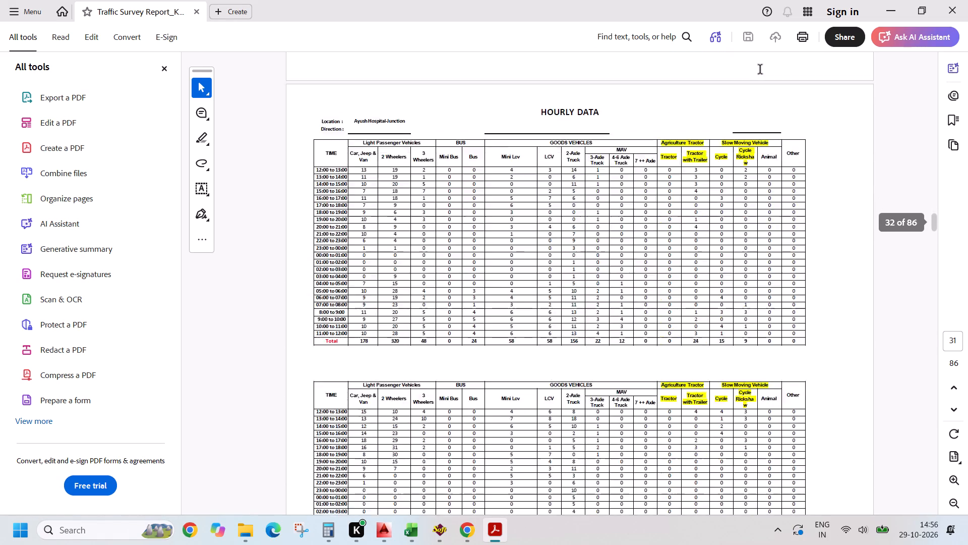
scroll(760, 70, down, 20)
scroll(760, 70, down, 19)
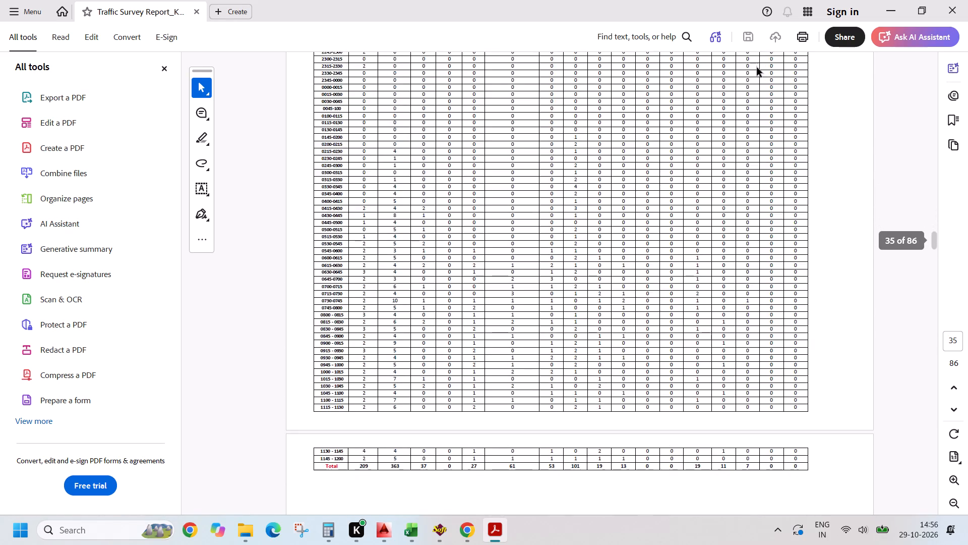
scroll(757, 68, down, 20)
scroll(757, 68, down, 18)
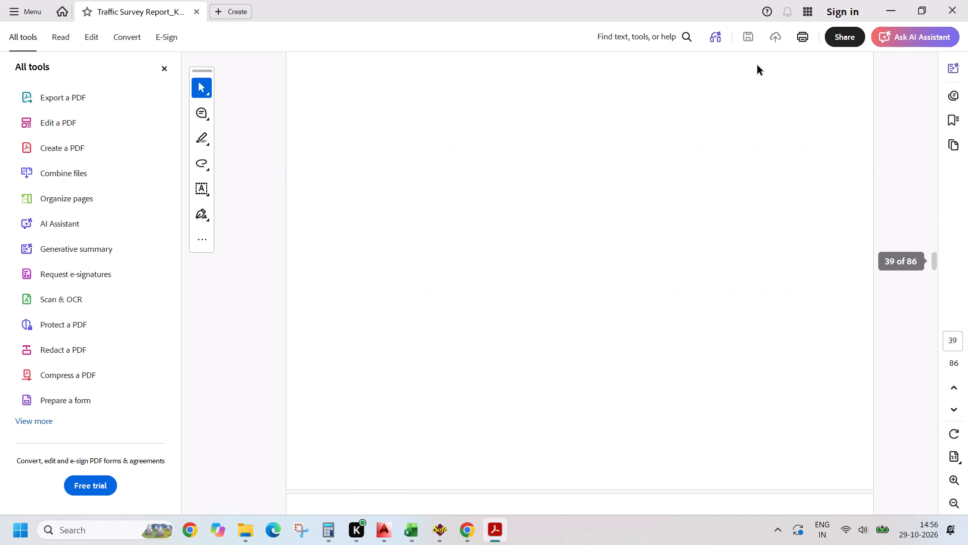
scroll(757, 66, down, 20)
scroll(757, 66, down, 18)
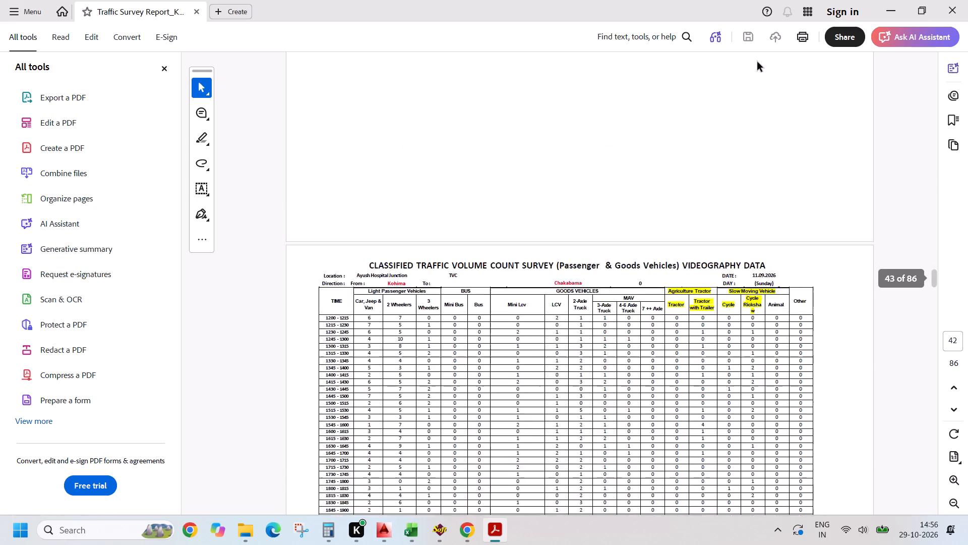
scroll(757, 62, down, 20)
scroll(757, 62, down, 18)
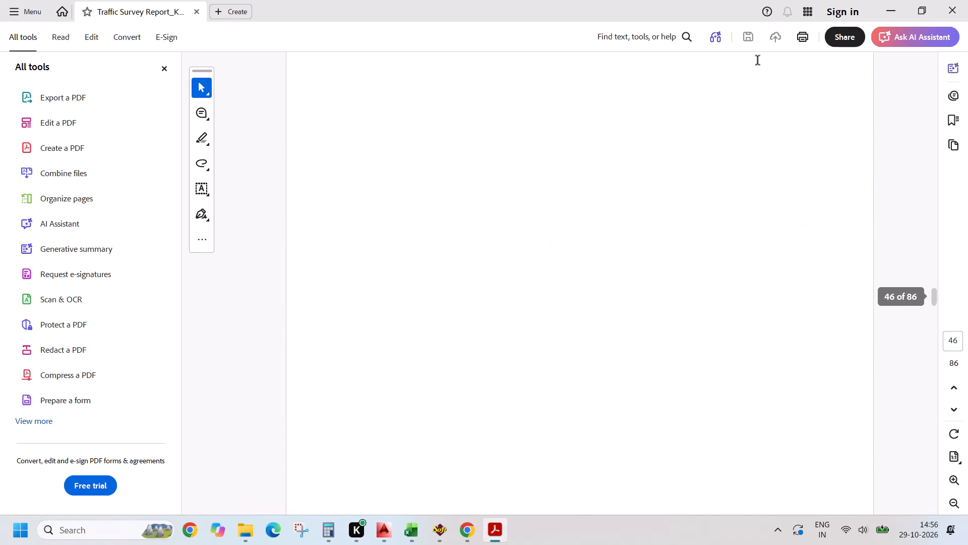
scroll(758, 61, down, 20)
scroll(758, 61, down, 18)
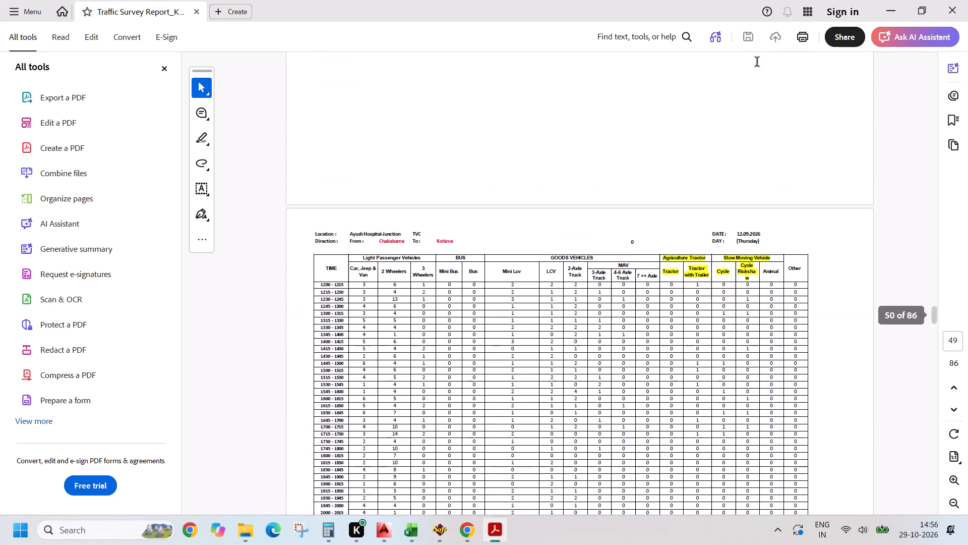
scroll(757, 63, down, 20)
scroll(757, 63, down, 18)
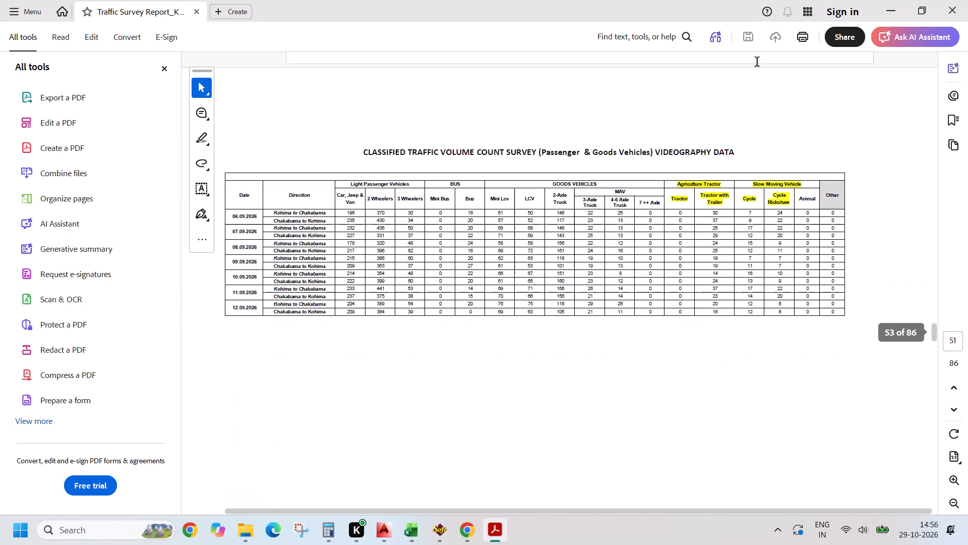
scroll(757, 63, down, 20)
scroll(757, 63, down, 13)
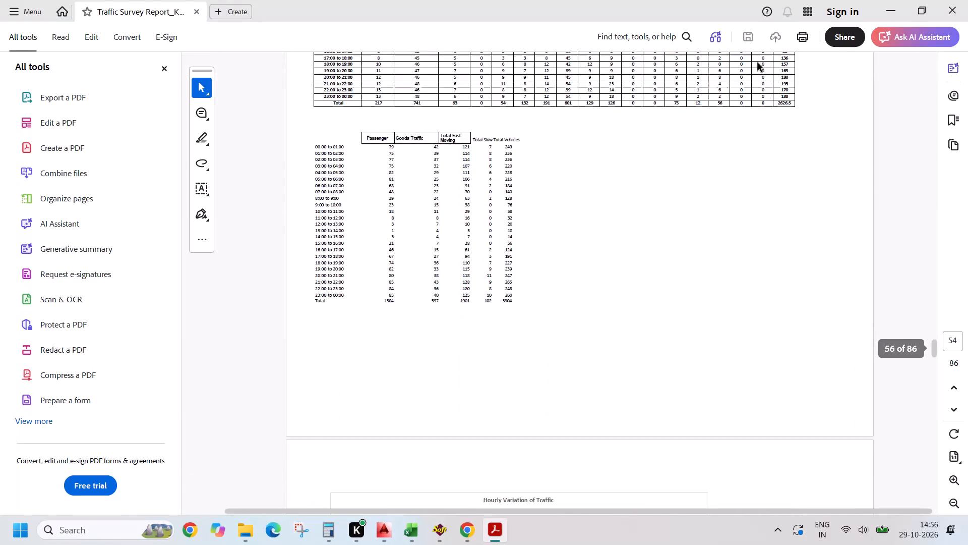
Review the VDF tables and charts and the individual vehicle axle load records, and close the report.
scroll(757, 63, down, 6)
scroll(757, 63, down, 20)
scroll(757, 63, down, 7)
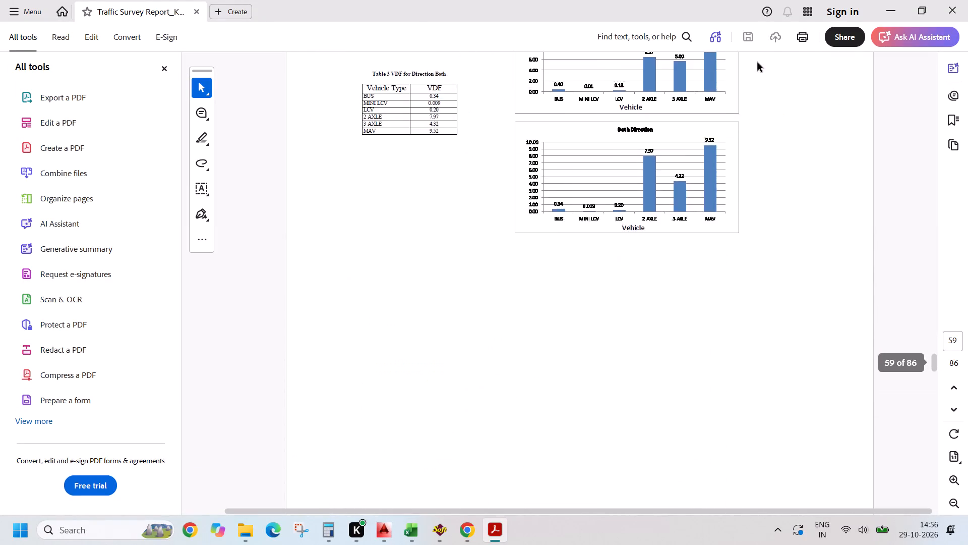
scroll(757, 63, down, 20)
scroll(757, 63, down, 12)
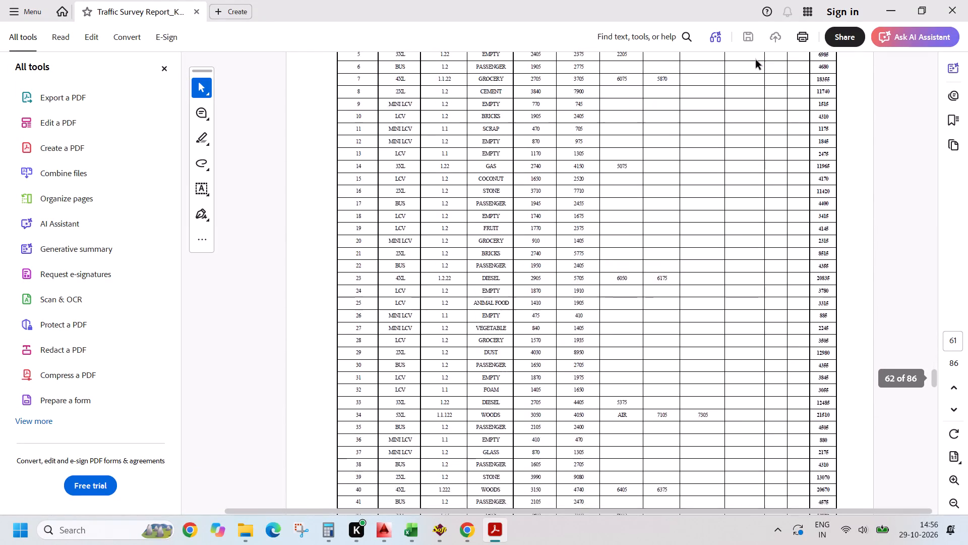
scroll(756, 60, down, 20)
scroll(756, 60, down, 17)
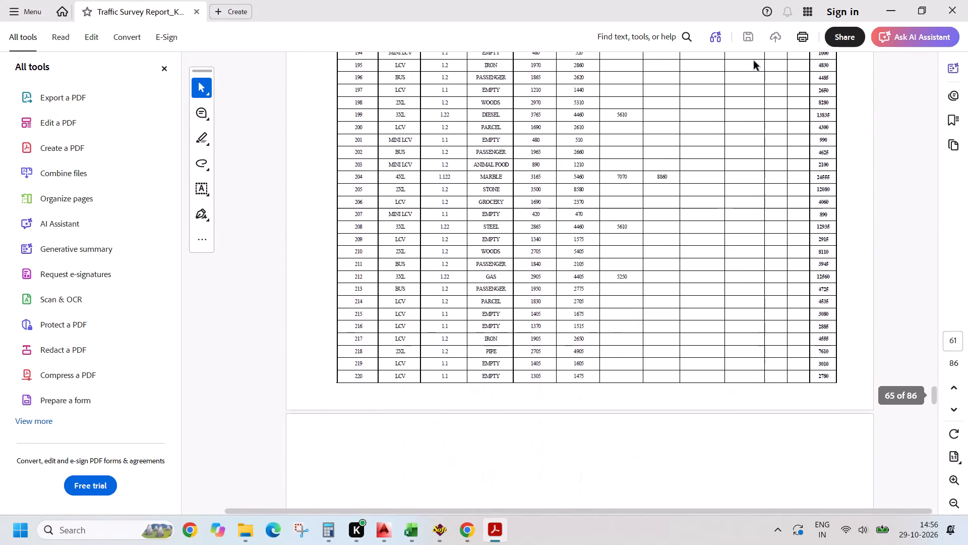
scroll(754, 61, down, 20)
scroll(754, 61, down, 2)
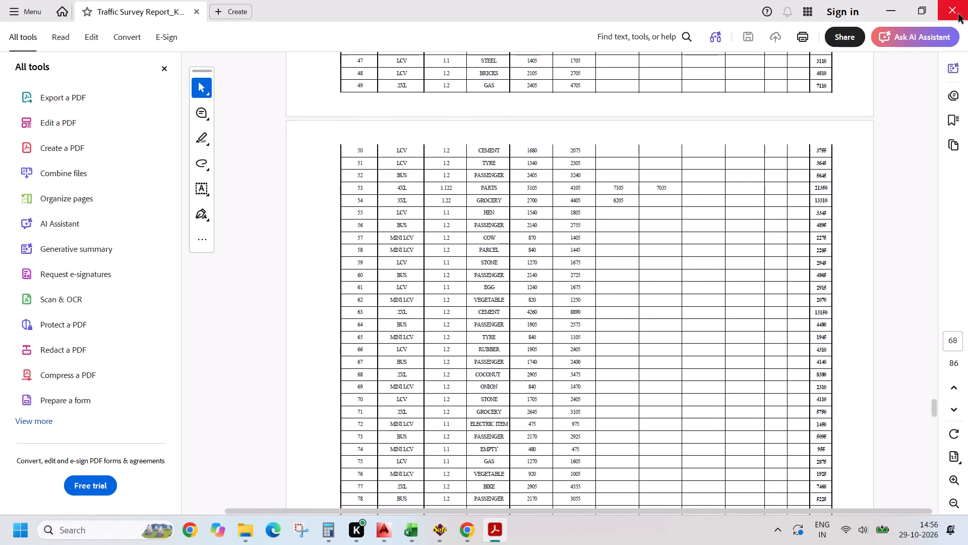
click(958, 14)
Switch to the PKG-II folder window and go up to its parent folder SENT.
key(alt+Tab)
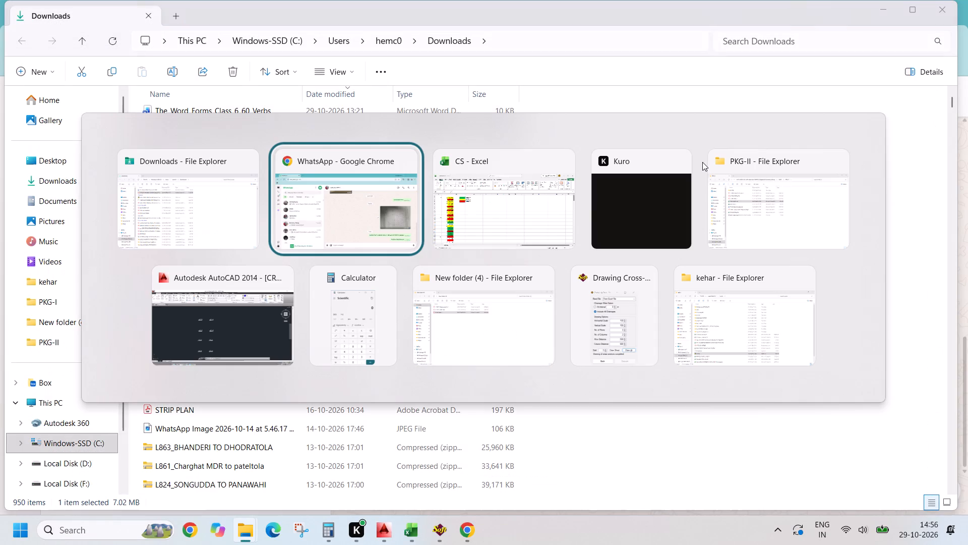
key(alt+Tab)
key(alt+Tab)
key(alt+Tab)
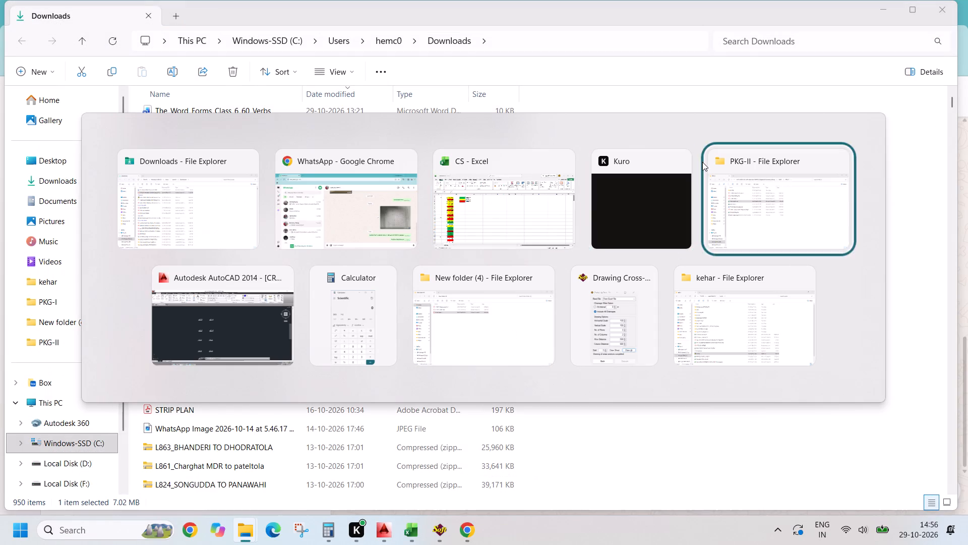
click(78, 40)
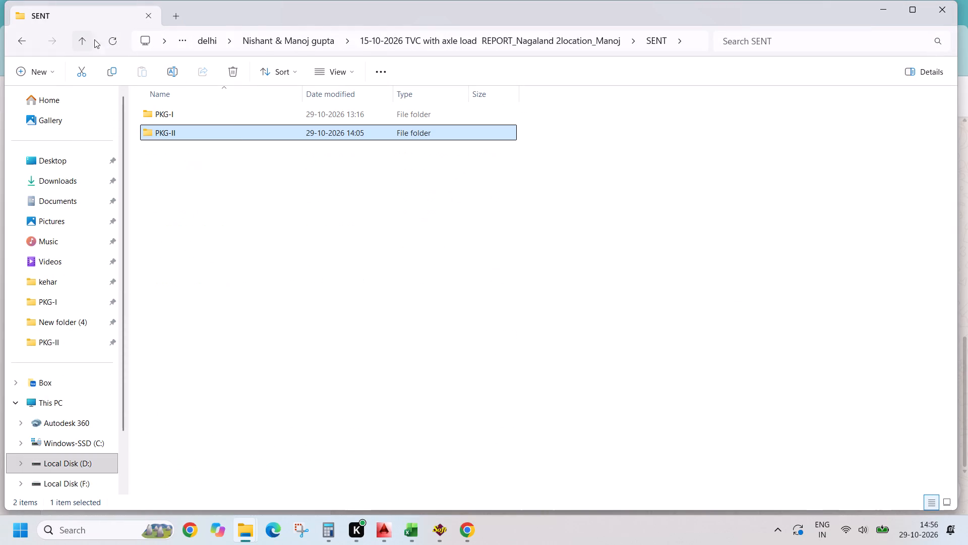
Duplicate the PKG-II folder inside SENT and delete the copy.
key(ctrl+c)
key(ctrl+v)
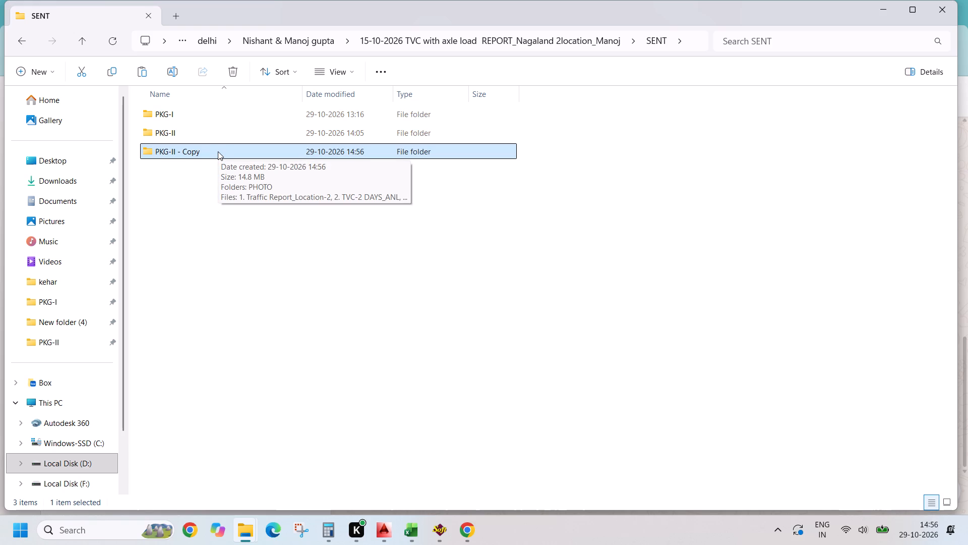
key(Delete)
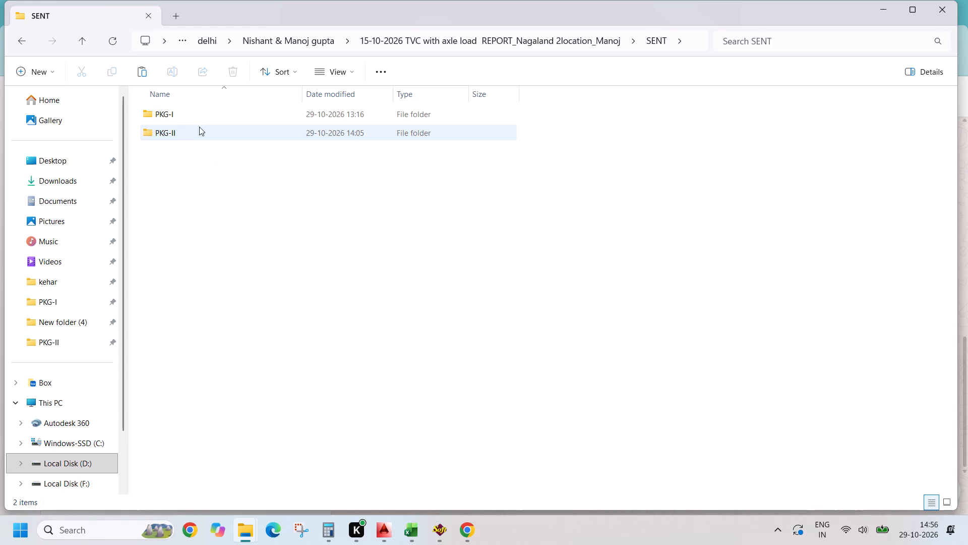
Open the PKG-I folder, widen its Name column and create a new subfolder named "revised".
double_click(198, 113)
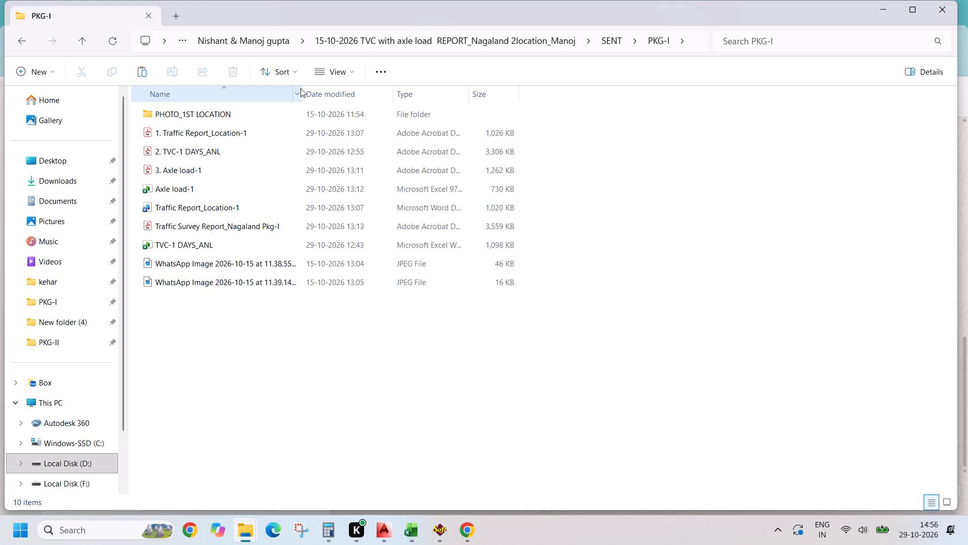
drag(305, 96, 444, 133)
right_click(176, 326)
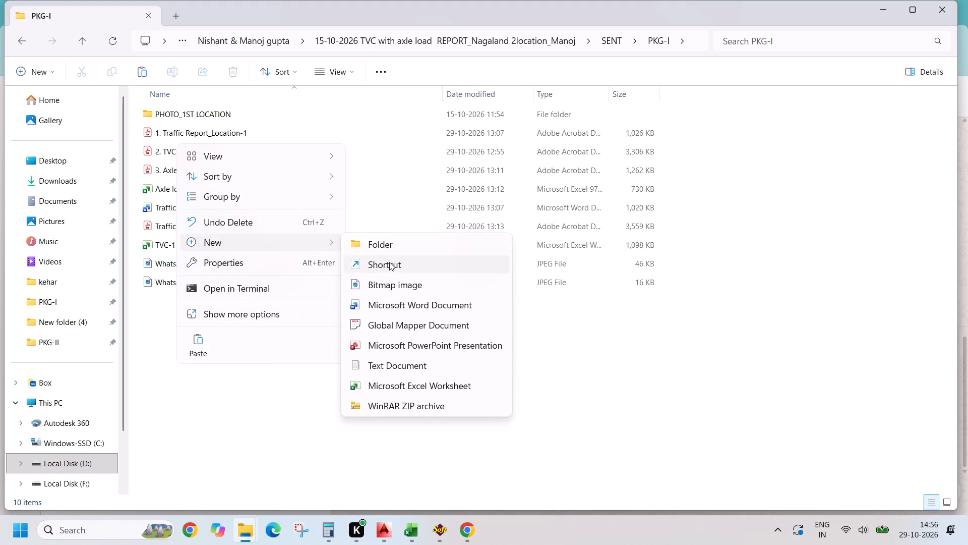
click(400, 246)
text(rev)
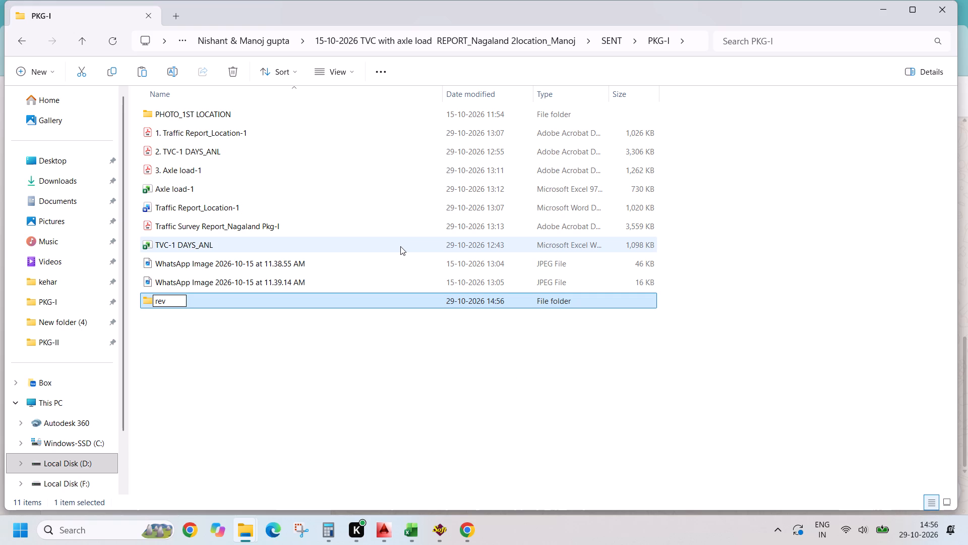
text(ised)
key(Return)
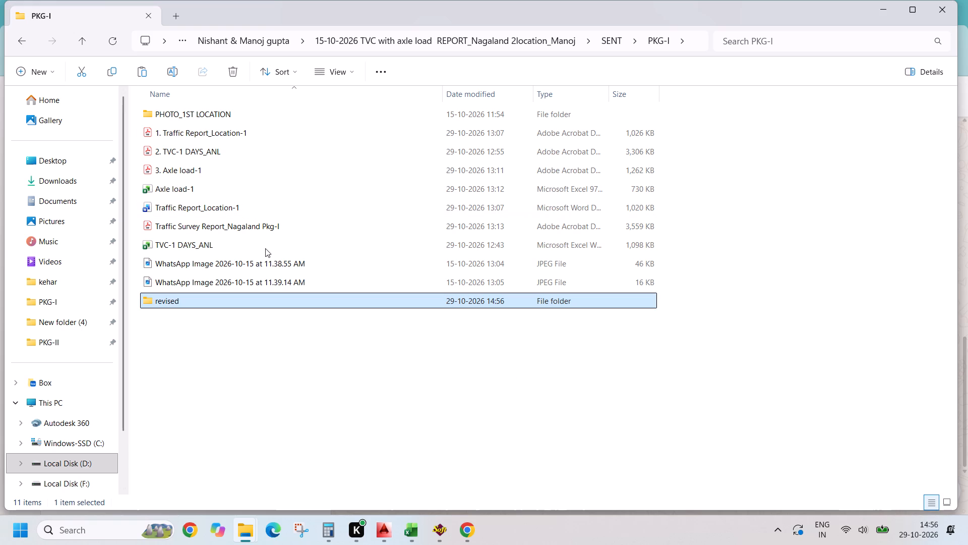
Copy the Traffic Report_Location-1 Word document and the TVC-1 DAYS_ANL Excel workbook into the revised folder.
click(200, 244)
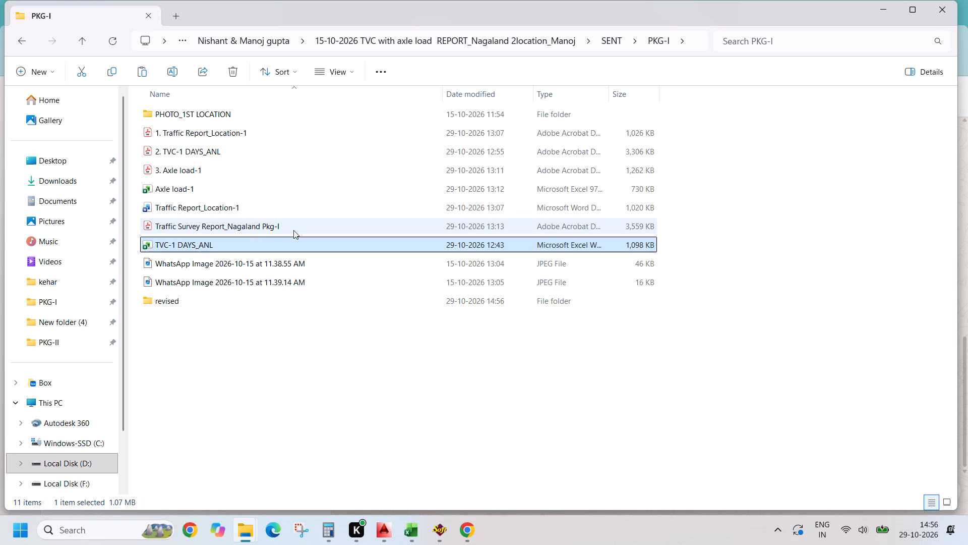
ctrl+click(213, 203)
key(ctrl+c)
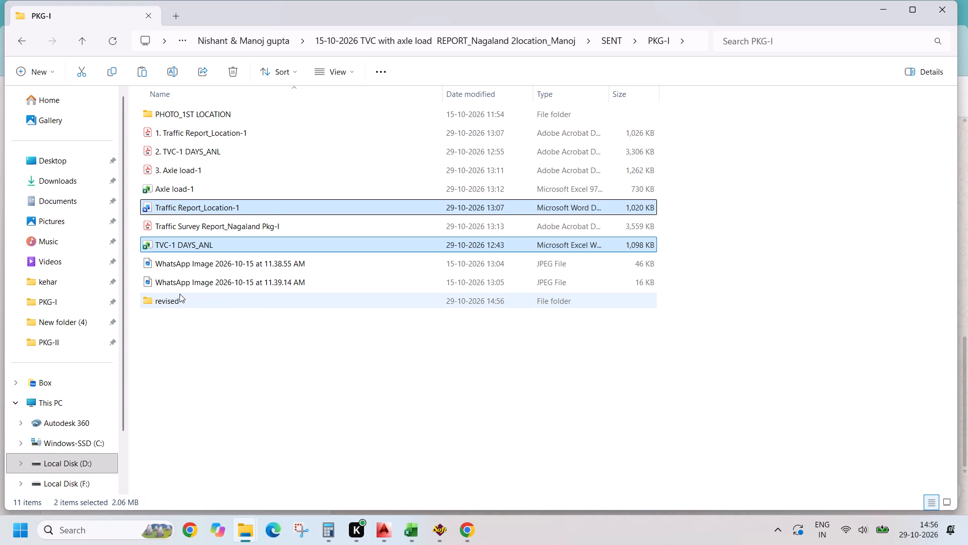
double_click(179, 294)
click(188, 290)
key(ctrl+v)
click(237, 284)
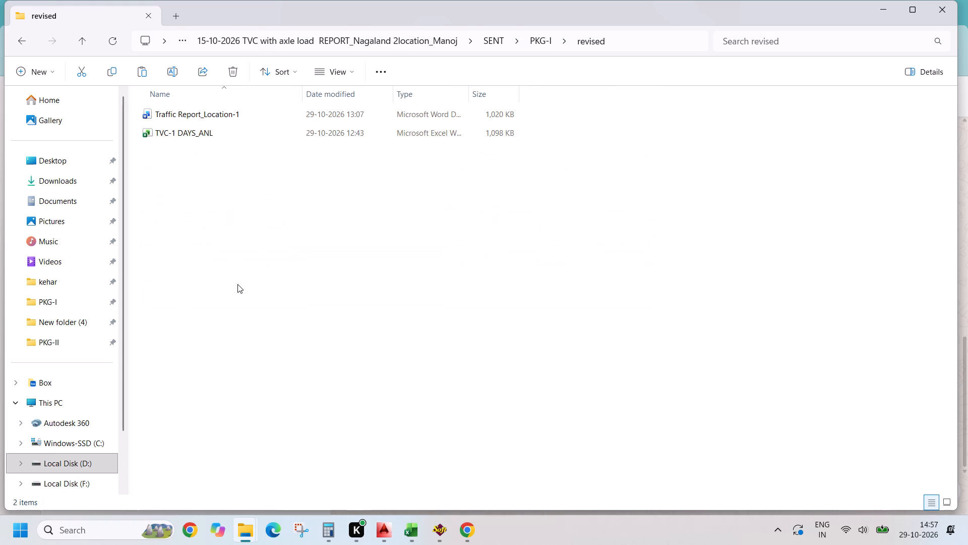
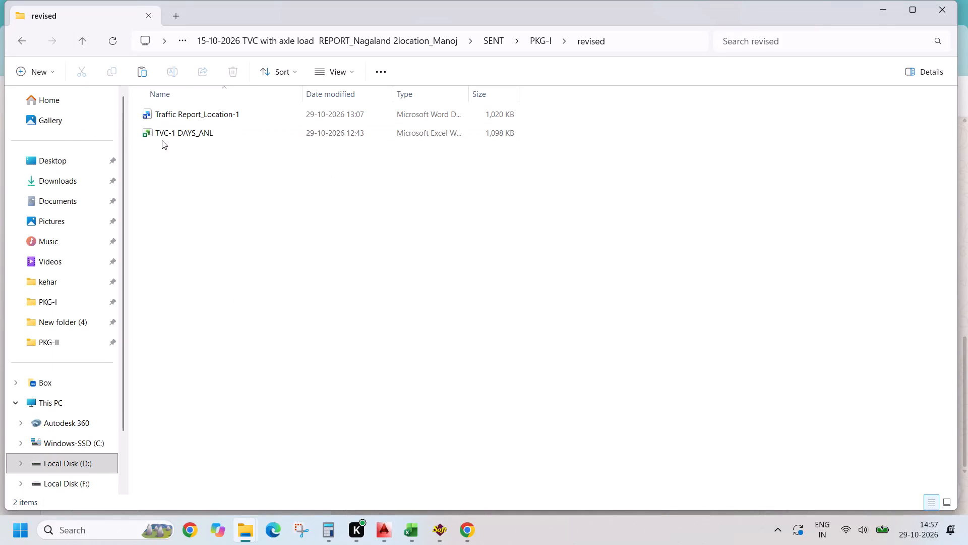
Open the TVC-1 DAYS_ANL workbook from the revised folder and group the sheets Day 1 through Day 7.
double_click(173, 136)
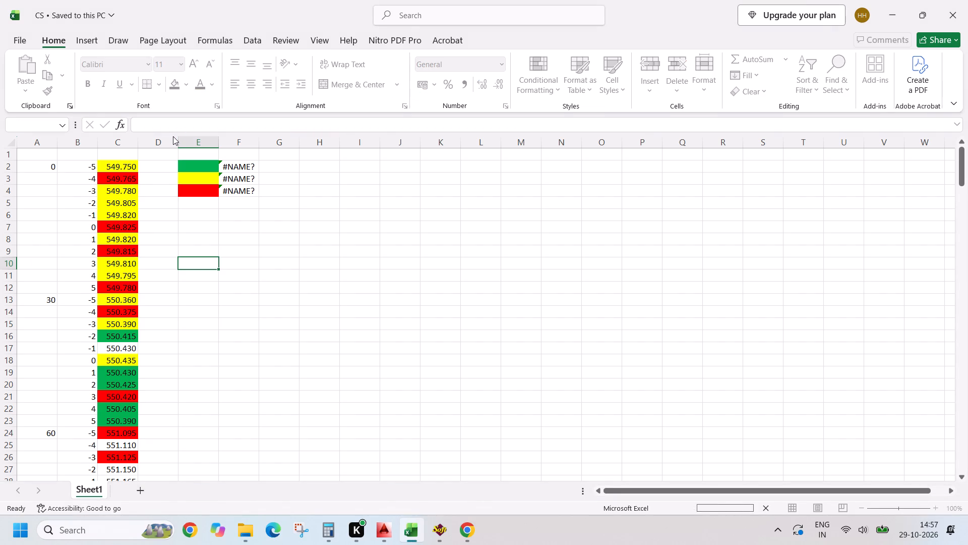
click(518, 61)
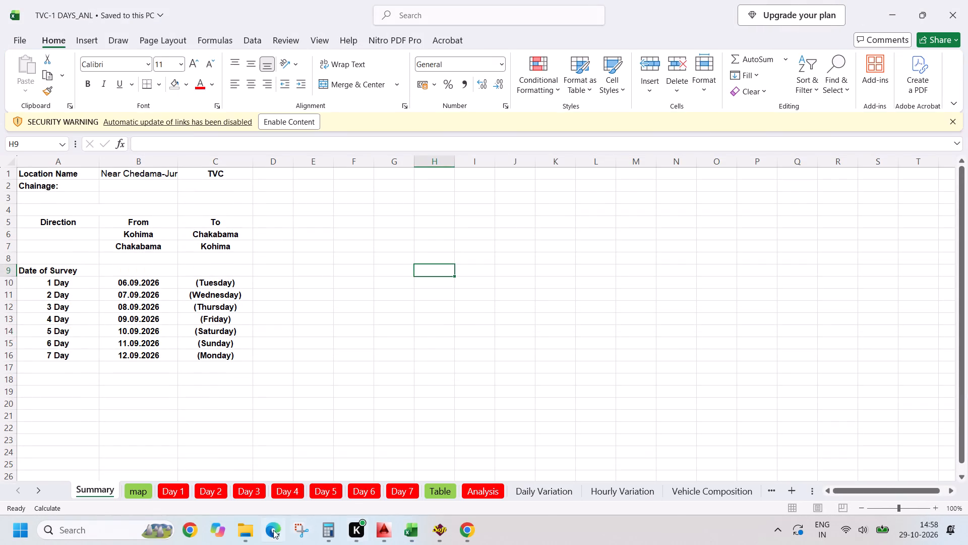
click(180, 487)
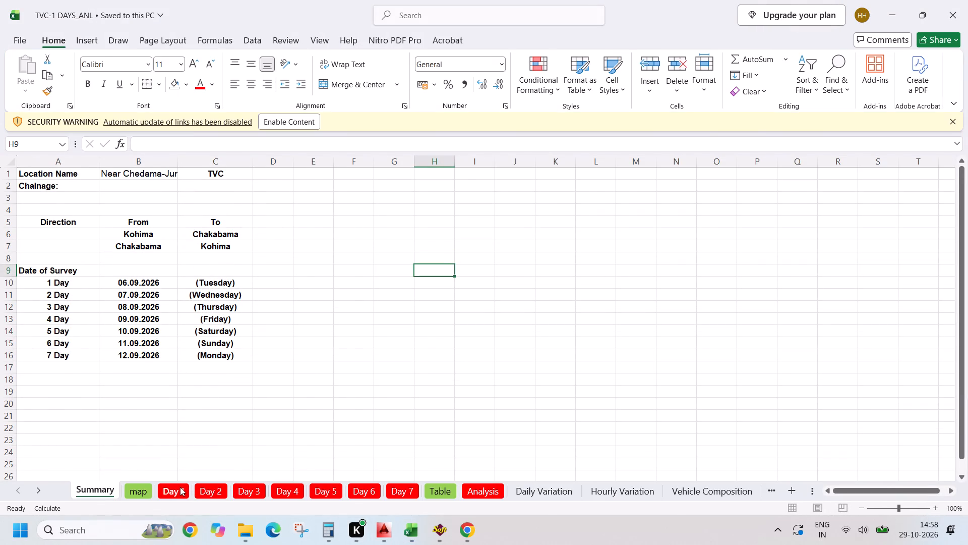
shift+click(407, 489)
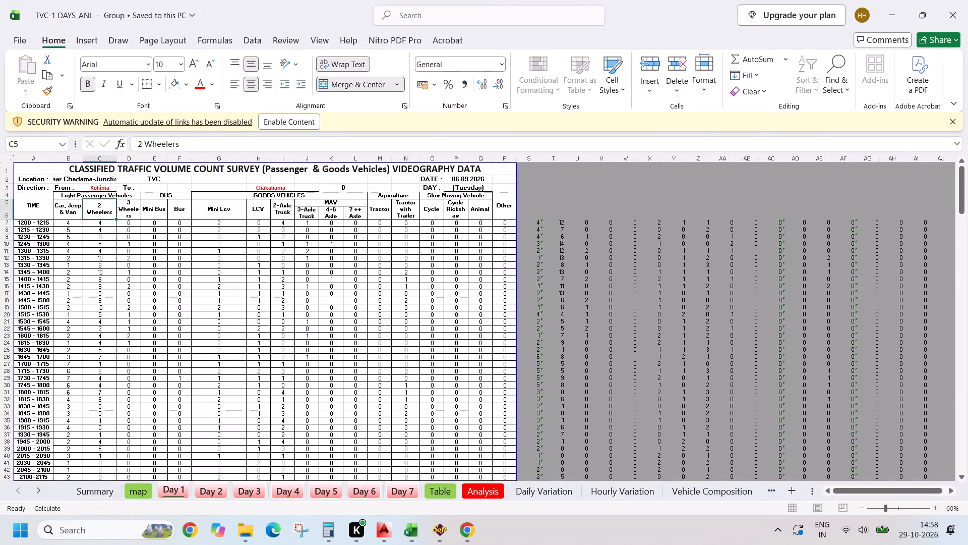
In the Kohima-to-Chakabama table, add the 3 Wheelers counts (D7:D102) onto Car, Jeep & Van from B7, using Paste Special Values with Add.
scroll(203, 297, up, 3)
click(127, 225)
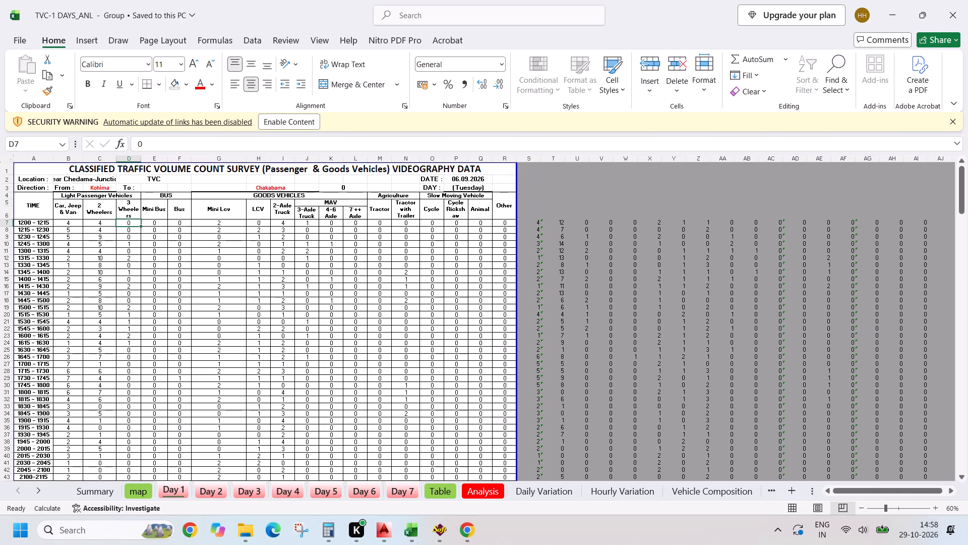
key(ctrl+shift+Down)
key(shift+Up)
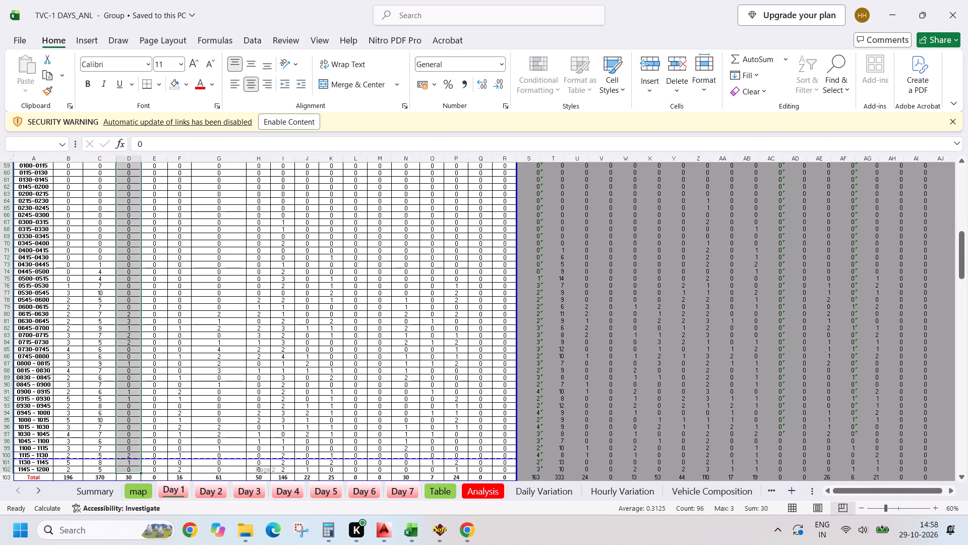
key(ctrl+c)
key(Left)
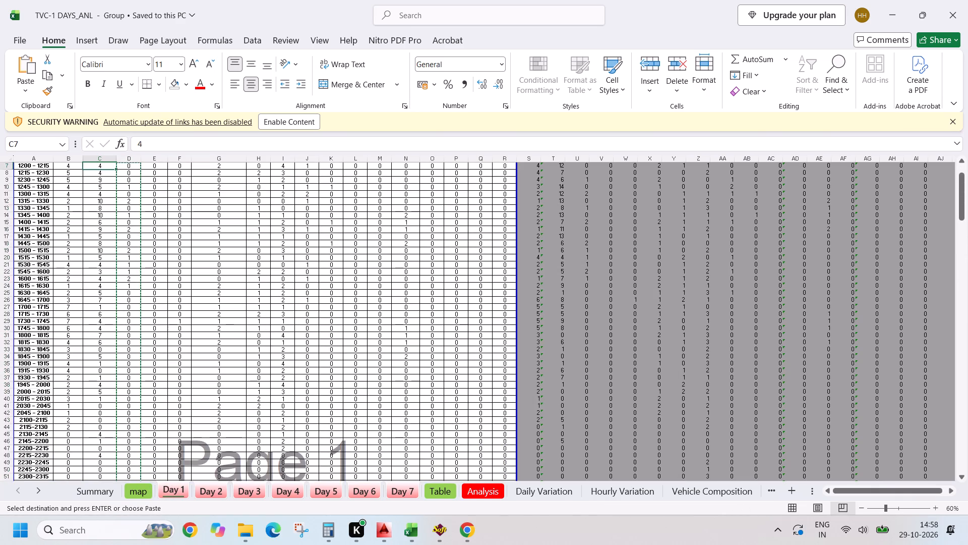
key(Up)
key(Up)
key(Down)
key(Down)
key(Left)
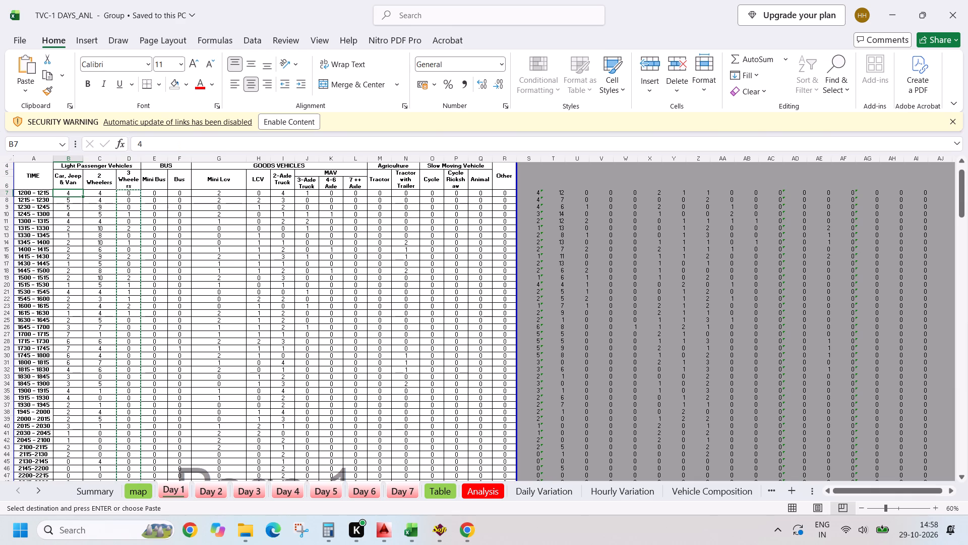
key(alt+e)
text(sv)
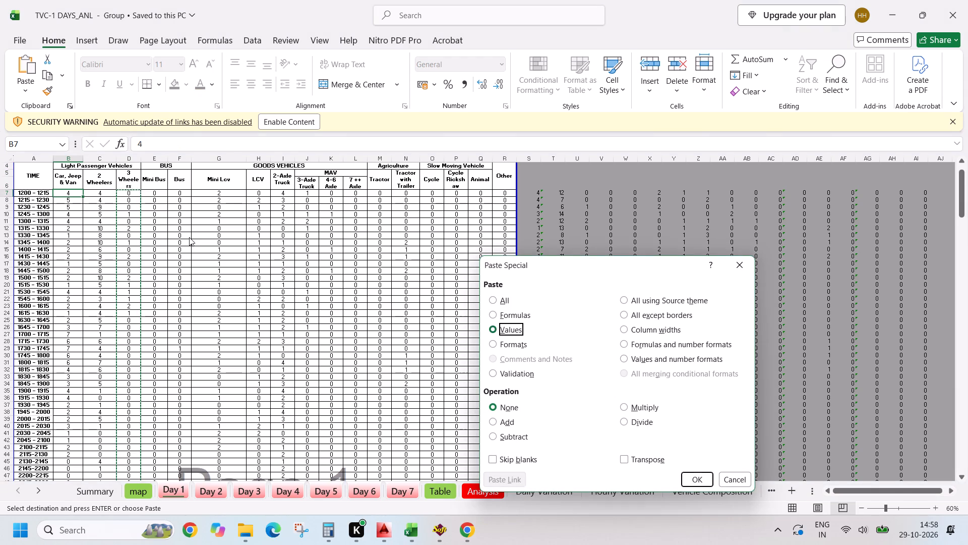
click(509, 422)
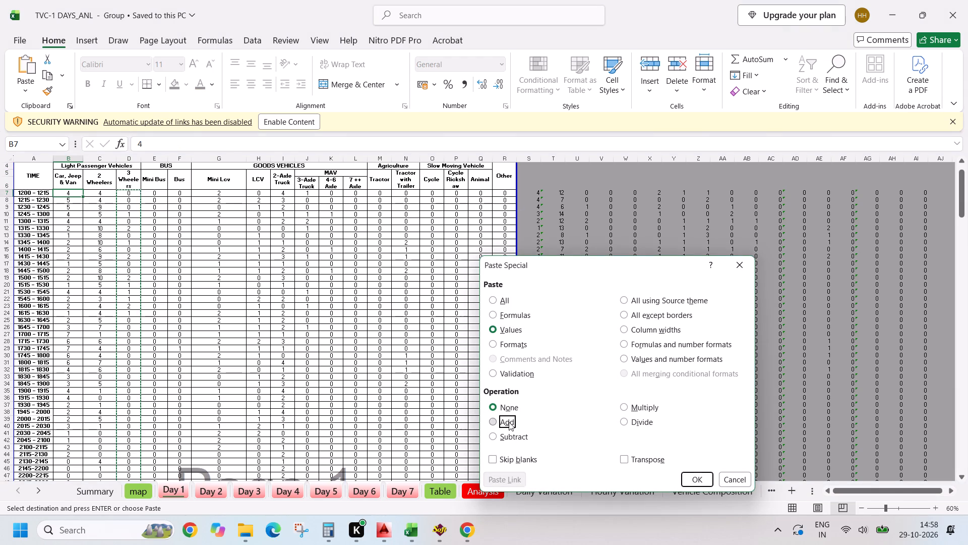
click(695, 483)
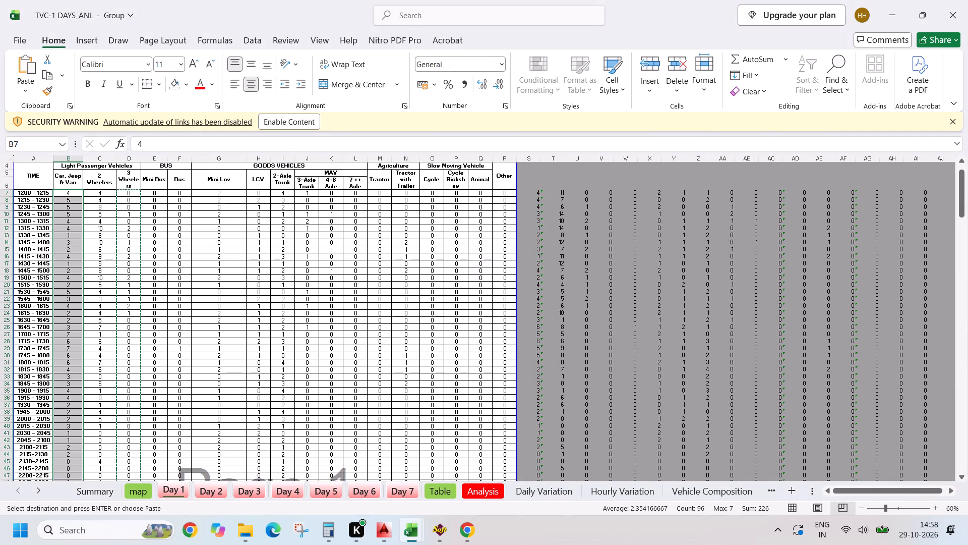
key(Escape)
Replace all 3 Wheelers counts in the Kohima-to-Chakabama table, D7 to D102, with 0, leaving the Total row alone.
click(135, 195)
key(ctrl+shift+Down)
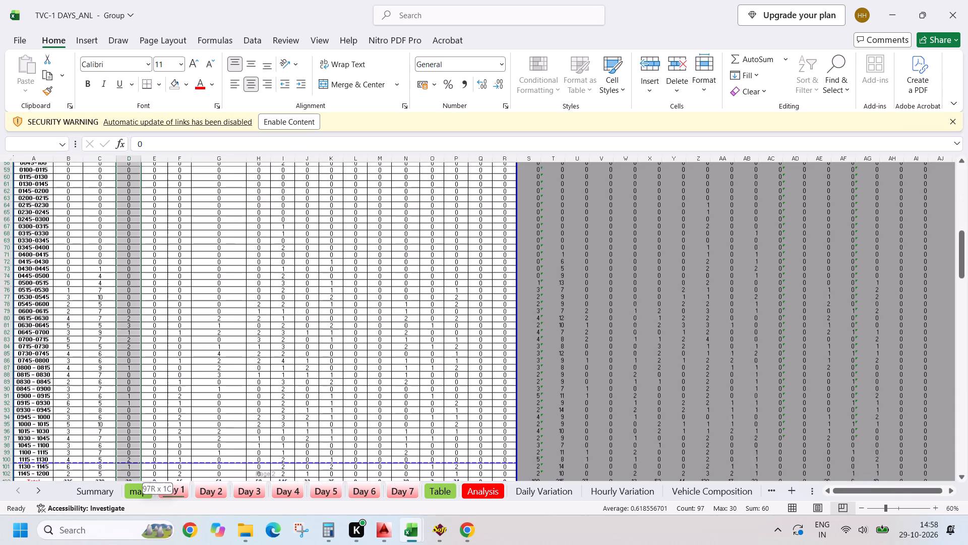
key(shift+Up)
key(shift+Down)
key(shift+Up)
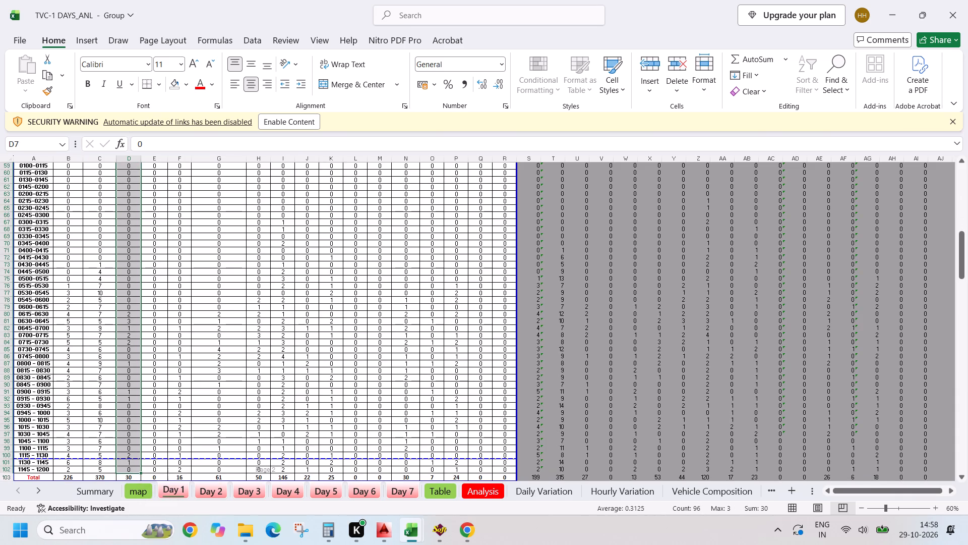
key(Delete)
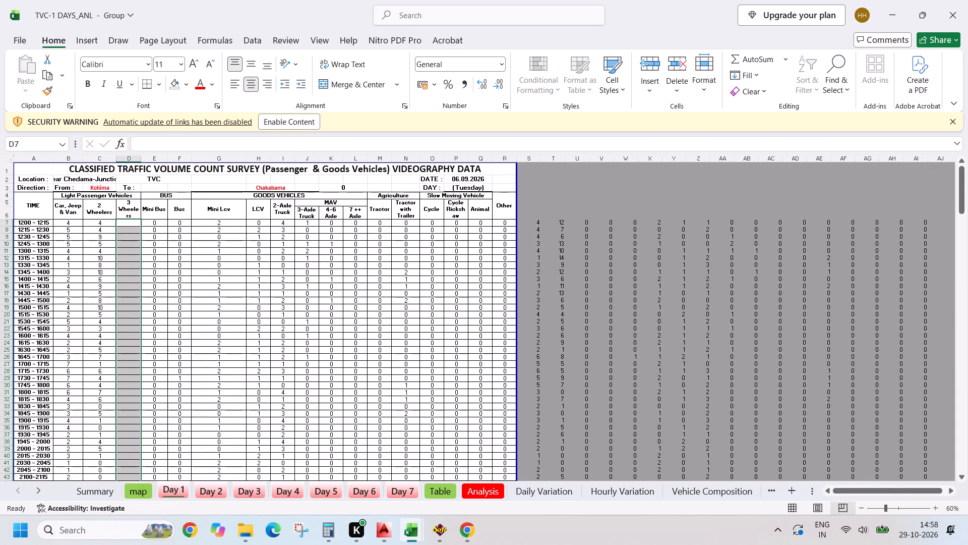
click(130, 223)
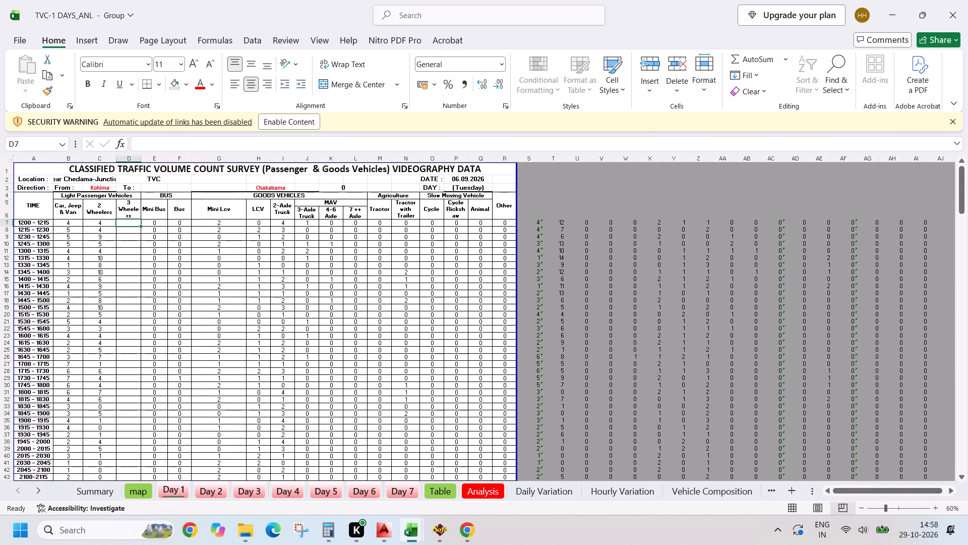
key(0)
key(Return)
key(Up)
key(ctrl+c)
key(ctrl+shift+Down)
key(shift+Up)
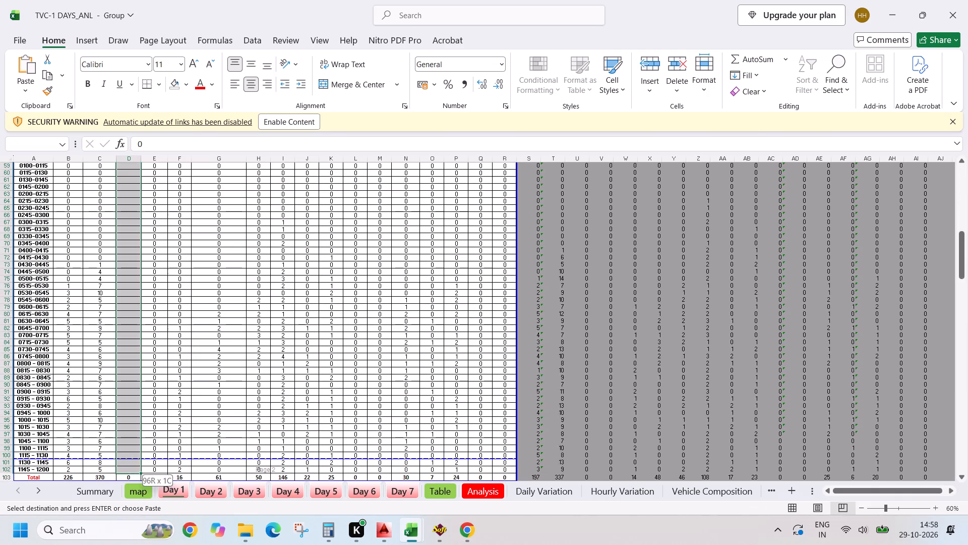
key(Return)
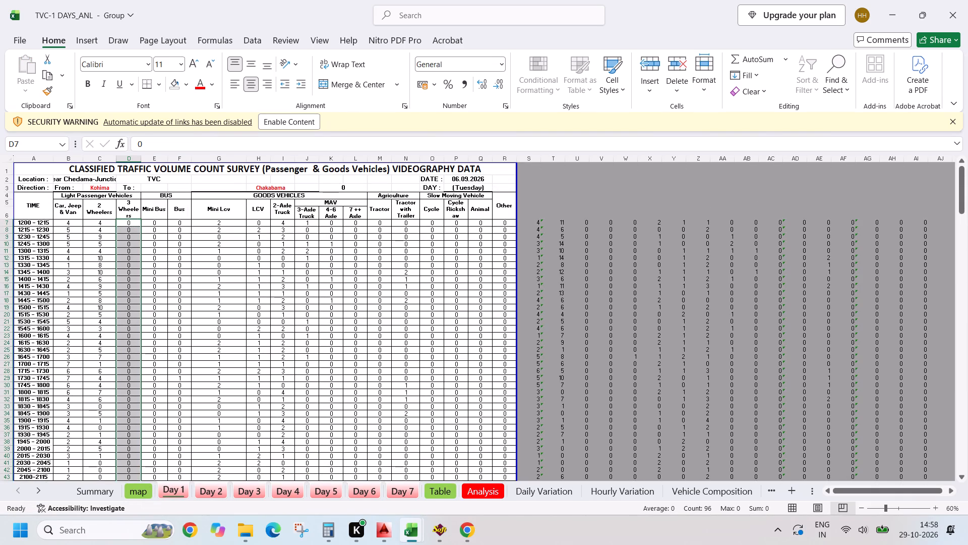
Enter 0 for Tractor, Tractor with Trailer, Cycle and Cycle Rickshaw in the 1200-1215 row, cells M7 to P7.
click(382, 224)
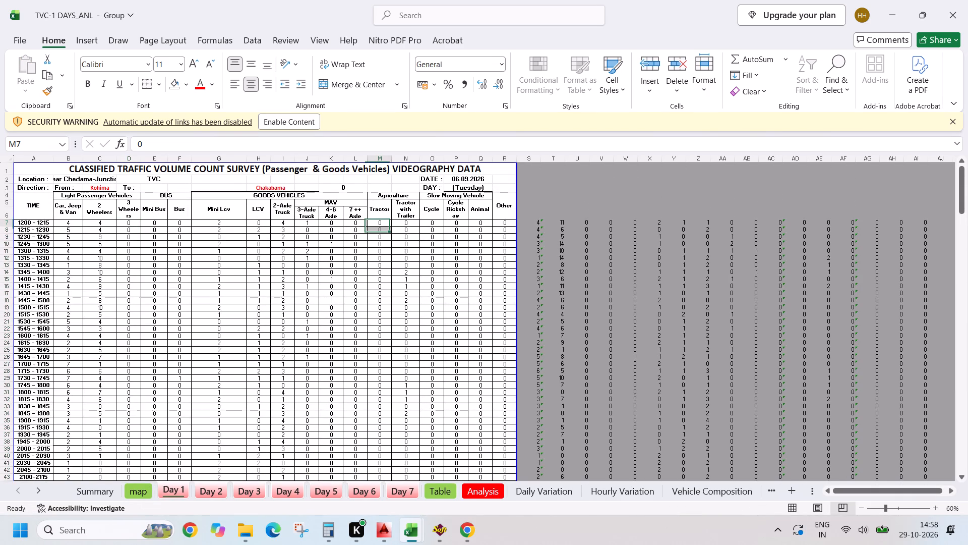
key(0)
key(Right)
key(0)
key(Right)
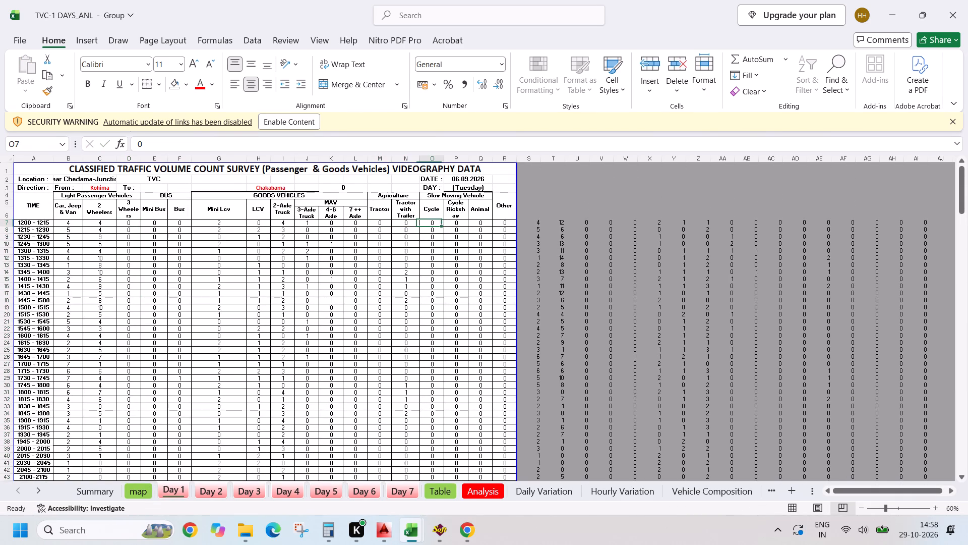
key(0)
key(Right)
key(0)
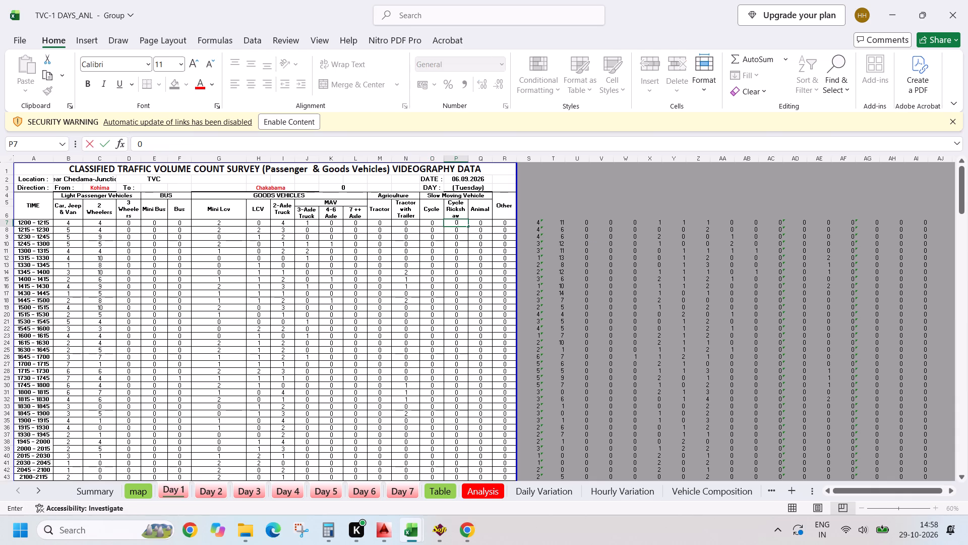
key(Right)
Copy the zeros in M7:P7 down all four columns to the 1145-1200 row, stopping above the Total row.
drag(381, 223, 408, 222)
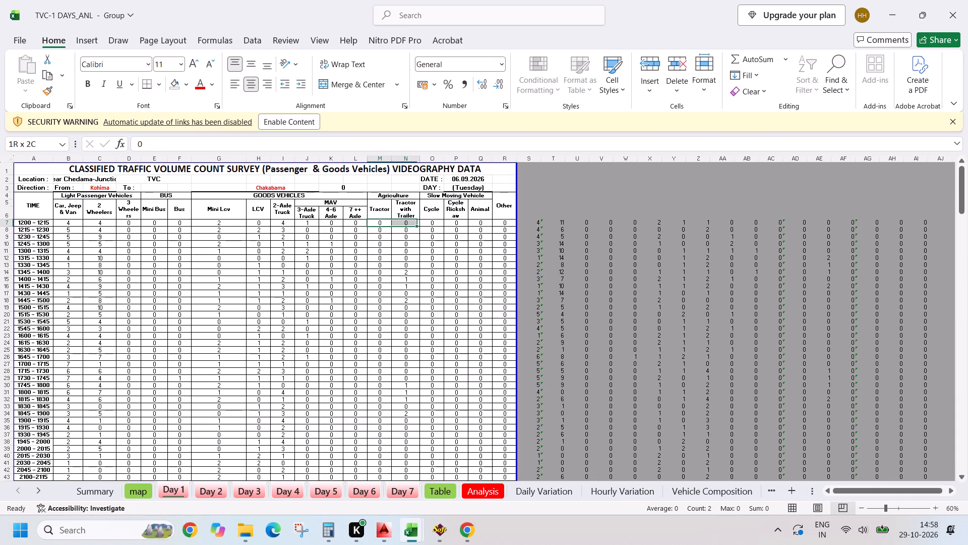
drag(408, 222, 448, 225)
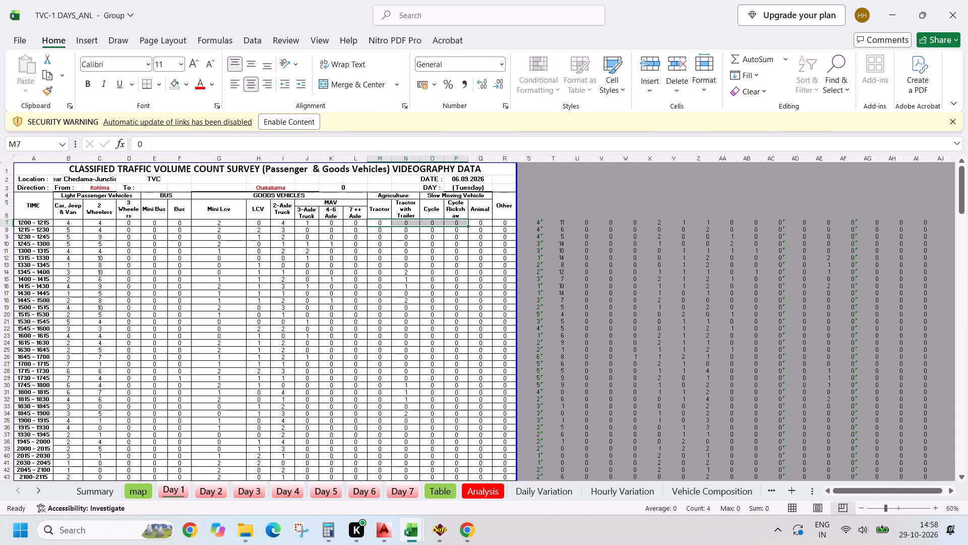
key(ctrl+c)
key(ctrl+shift+Down)
key(shift+Up)
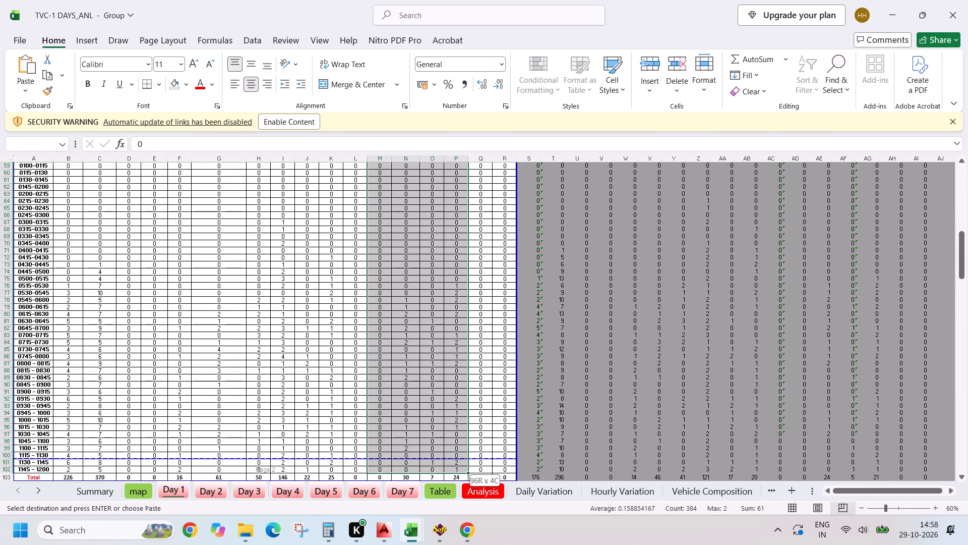
key(Return)
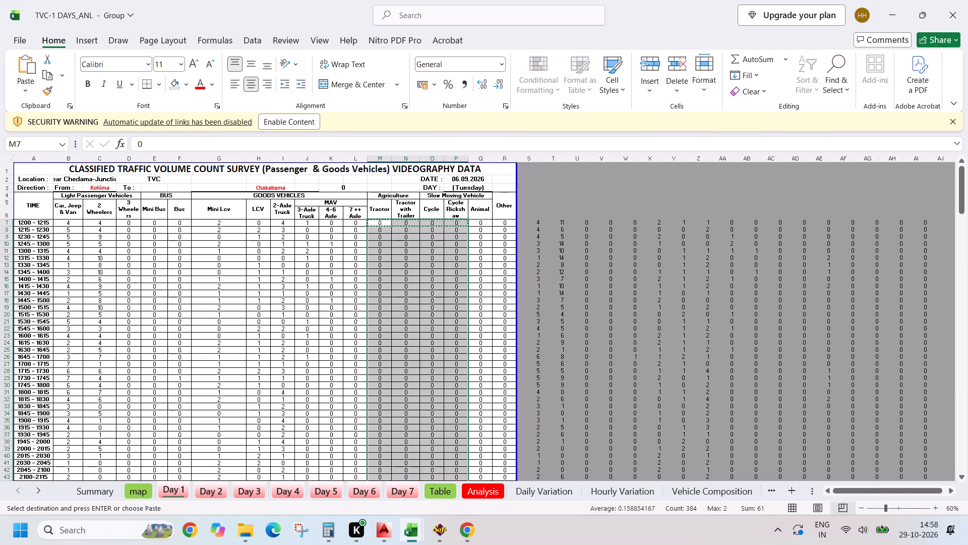
Copy the zero-filled tractor and cycle block M7:P102 into the Chakabama-to-Kohima table starting at M111.
key(ctrl+c)
scroll(443, 239, down, 18)
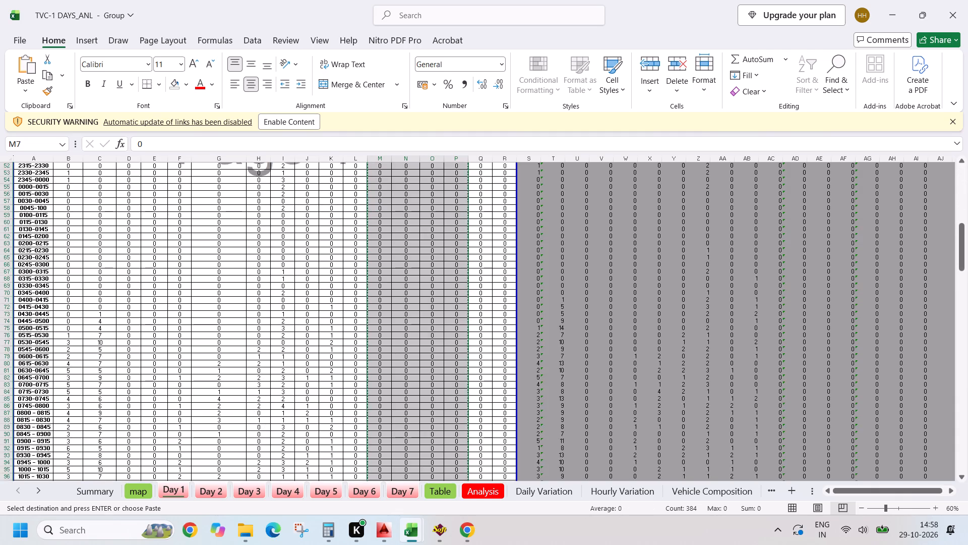
scroll(444, 237, down, 13)
click(385, 295)
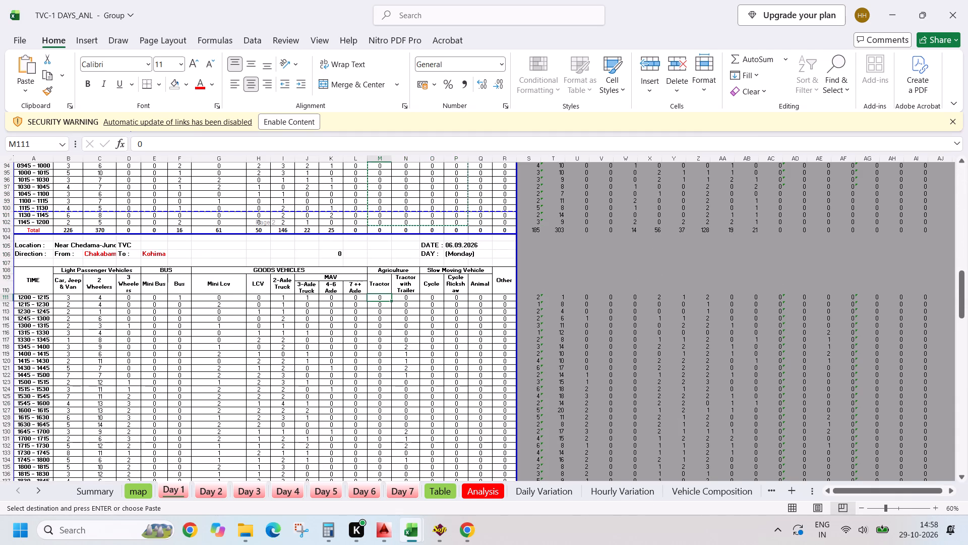
key(ctrl+v)
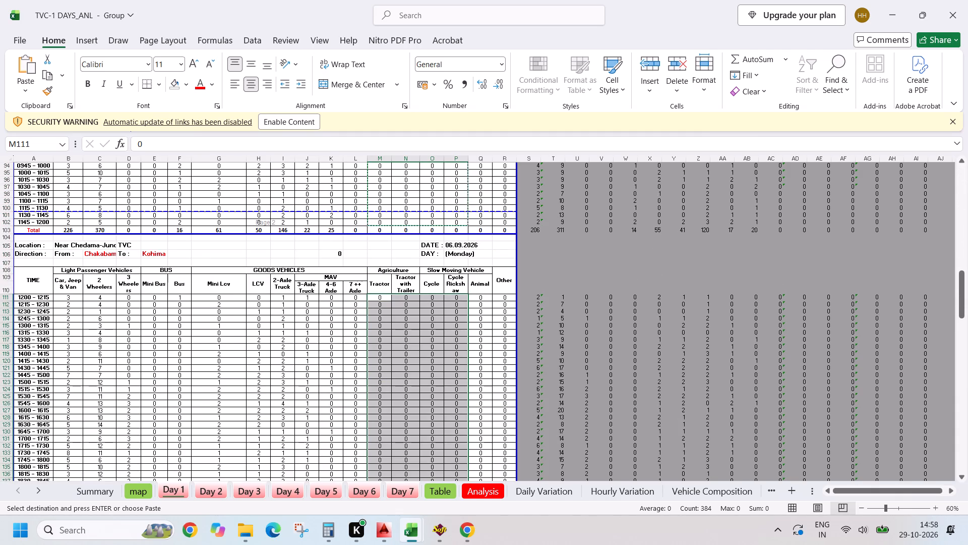
In the Chakabama-to-Kohima table, add the 3 Wheelers counts (D111:D206) onto Car, Jeep & Van from B111, using Paste Special Values with Add.
click(127, 301)
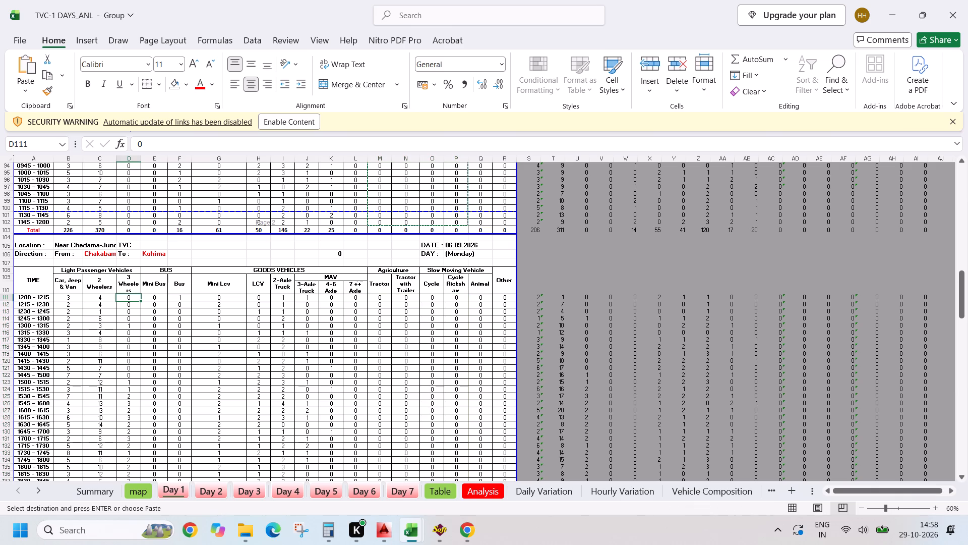
key(ctrl+shift+Down)
key(shift+Up)
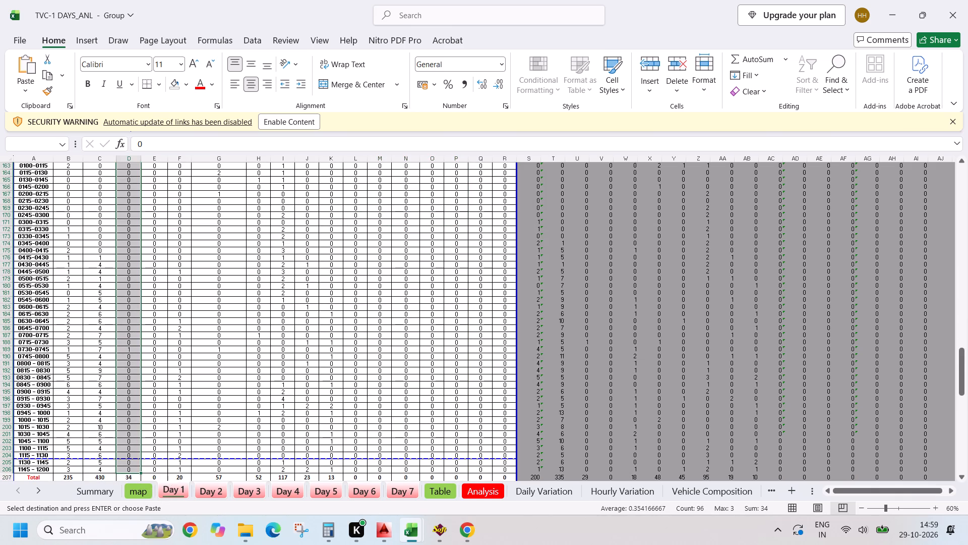
key(ctrl+c)
key(Left)
key(Left)
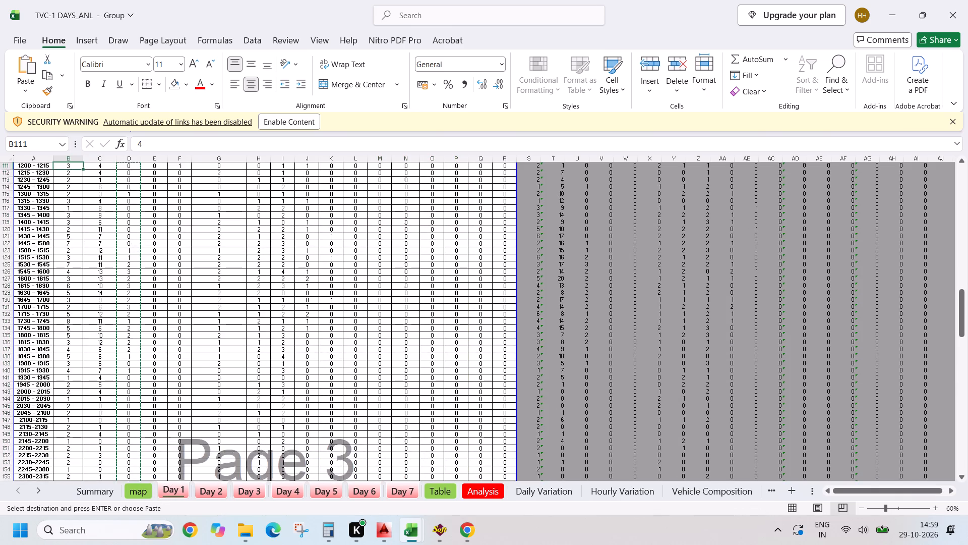
key(Up)
key(Down)
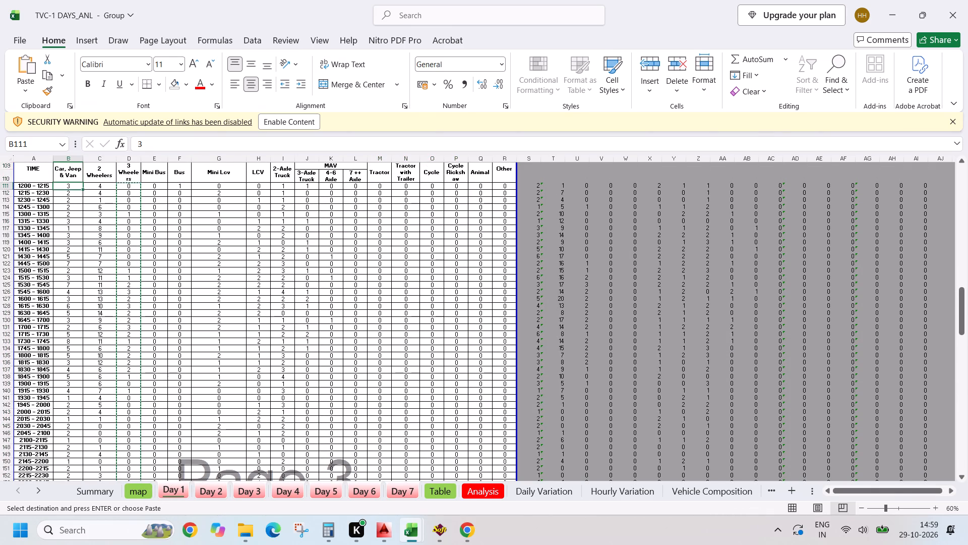
text(esv)
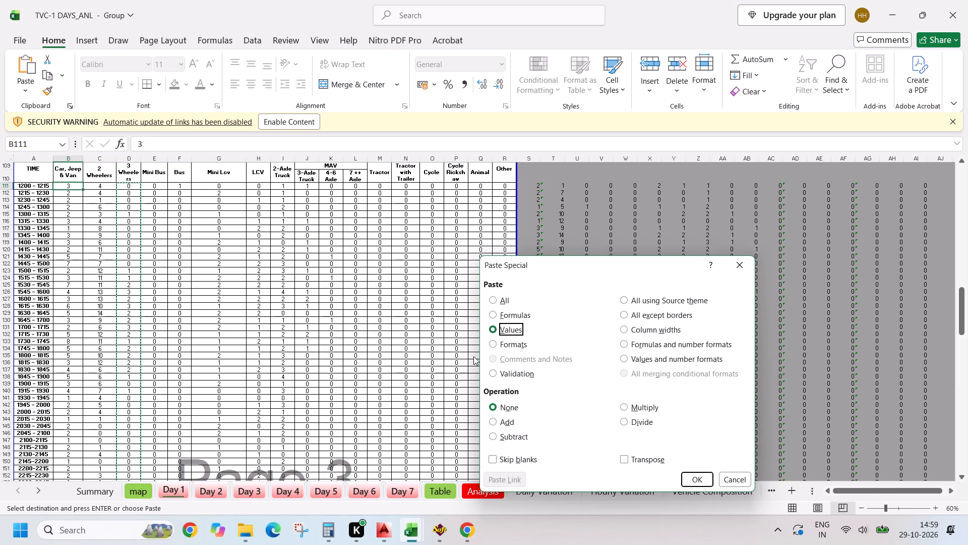
click(500, 424)
click(689, 481)
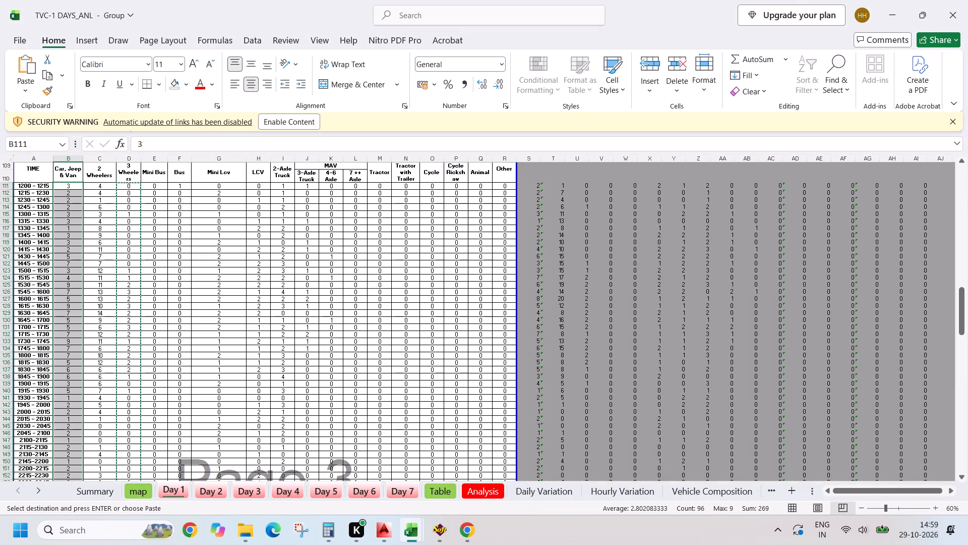
In the Chakabama-to-Kohima table, enter 0 for 3 Wheelers in D111 and copy it down to D206, above the Total row.
key(Escape)
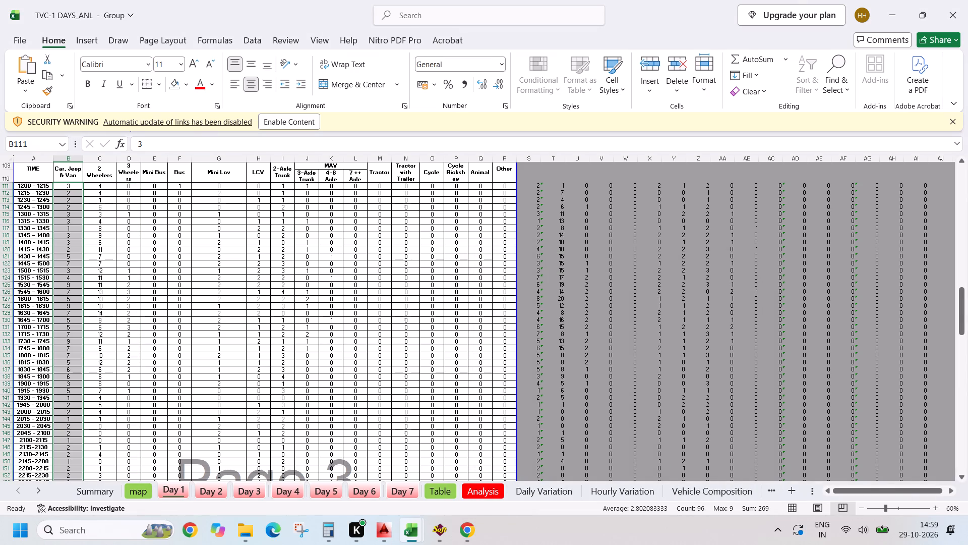
click(133, 186)
key(0)
key(Return)
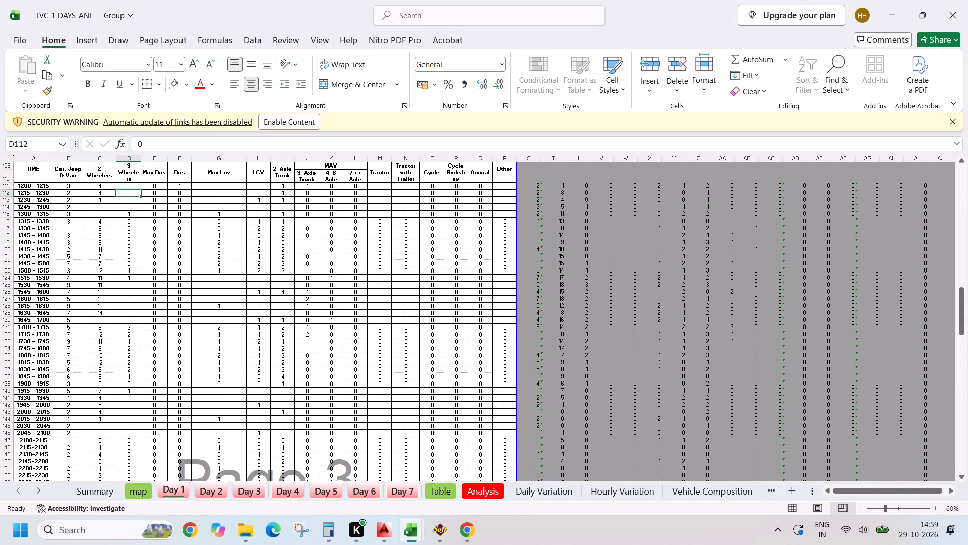
key(Up)
key(ctrl+c)
key(ctrl+shift+Down)
key(shift+Up)
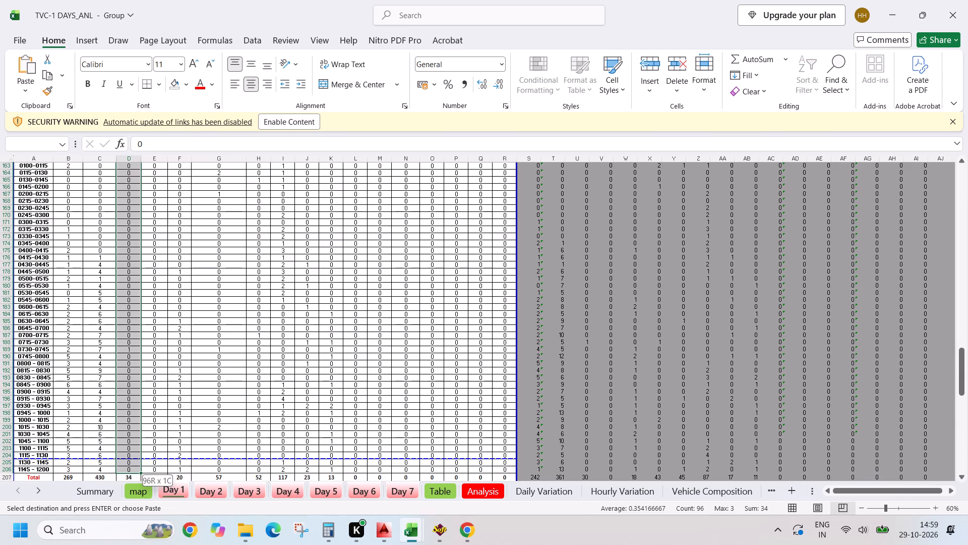
key(Return)
Enable the workbook's blocked content and dismiss the notification bar.
click(309, 119)
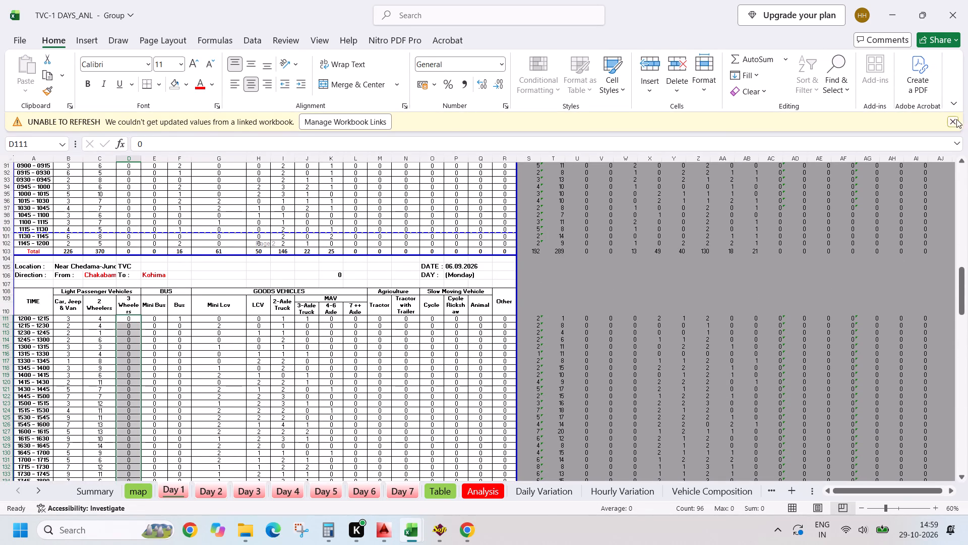
click(955, 122)
In the Kohima-to-Chakabama table, enter 0 for 3 Wheelers in D7 and copy it down to D102, above the Total row.
scroll(376, 377, up, 18)
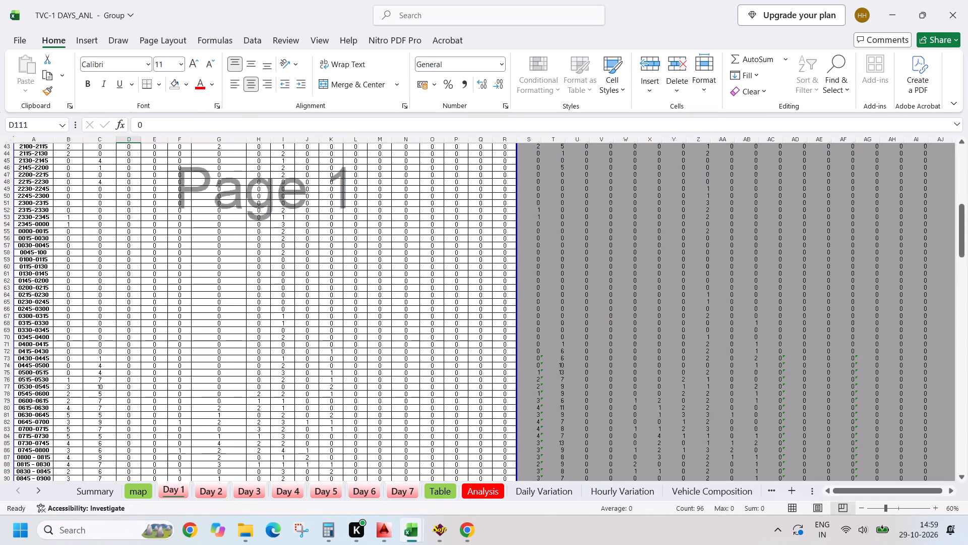
scroll(382, 369, up, 19)
click(130, 207)
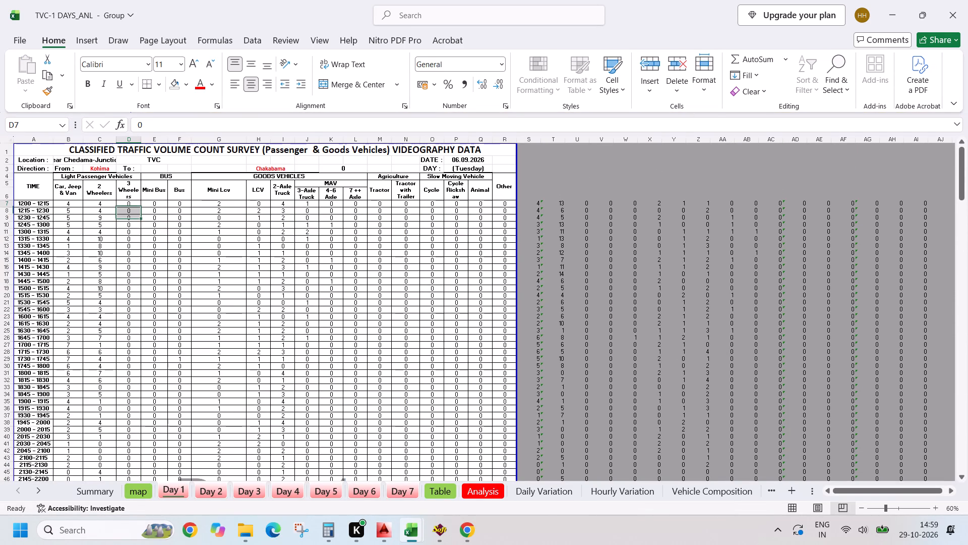
key(0)
key(Return)
key(Up)
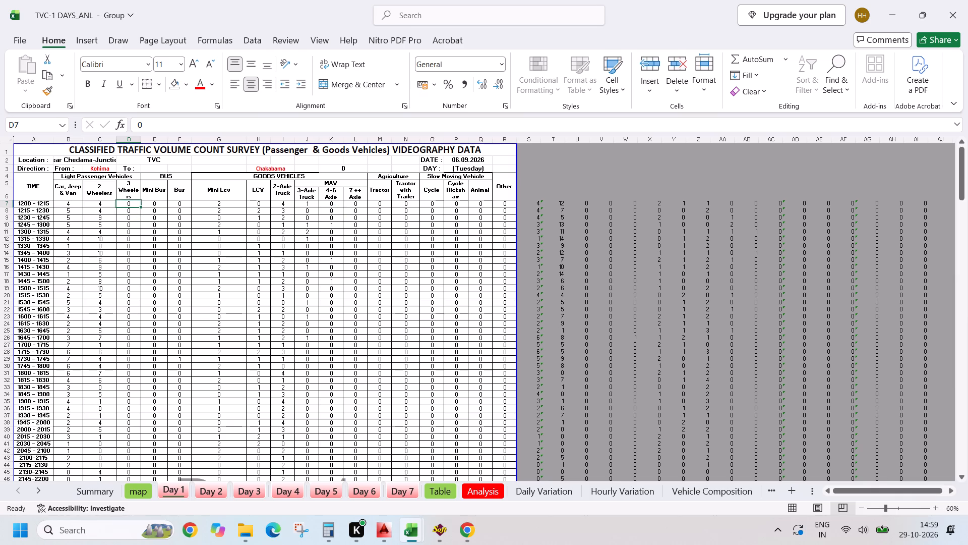
key(ctrl+c)
key(ctrl+shift+Down)
key(shift+Up)
key(Return)
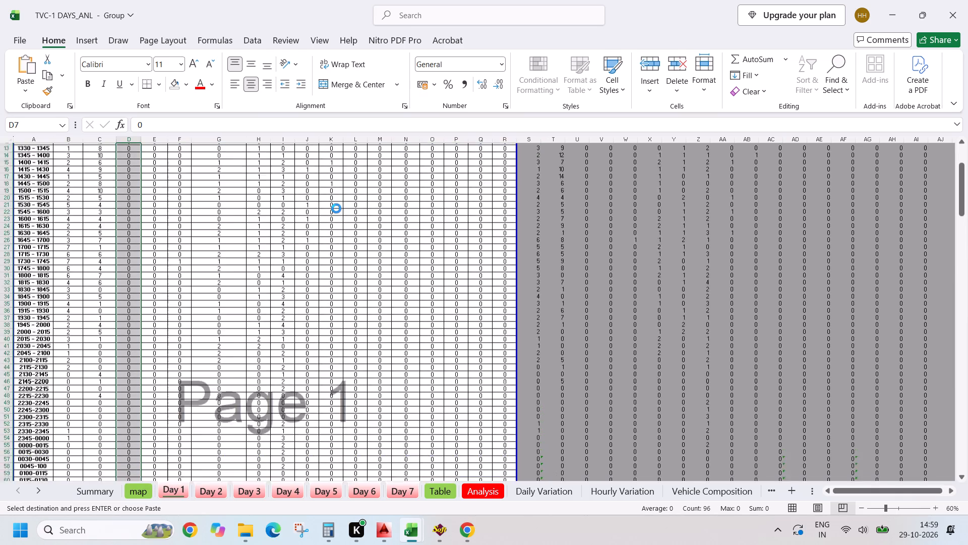
key(Escape)
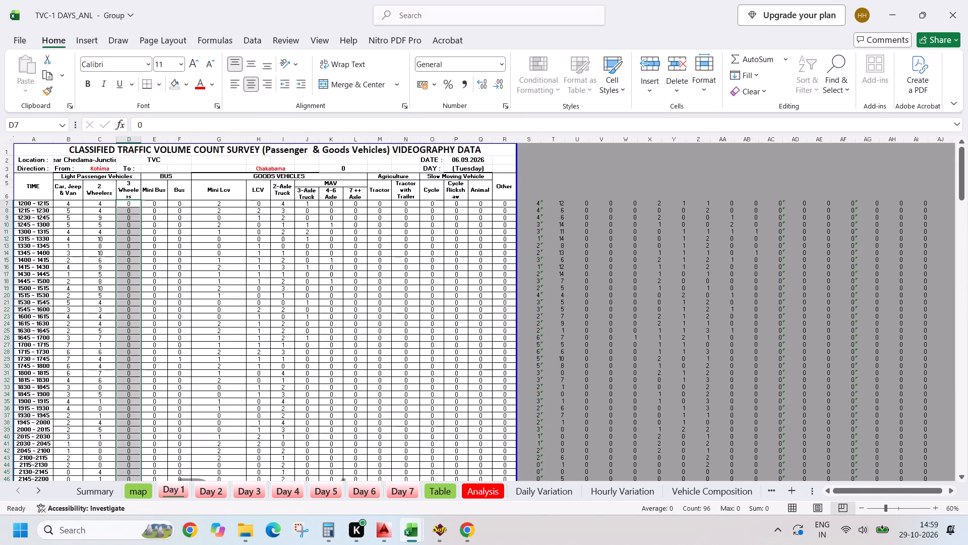
Enter 0 for Tractor in M7 and copy it across to Cycle Rickshaw in P7.
click(382, 206)
key(0)
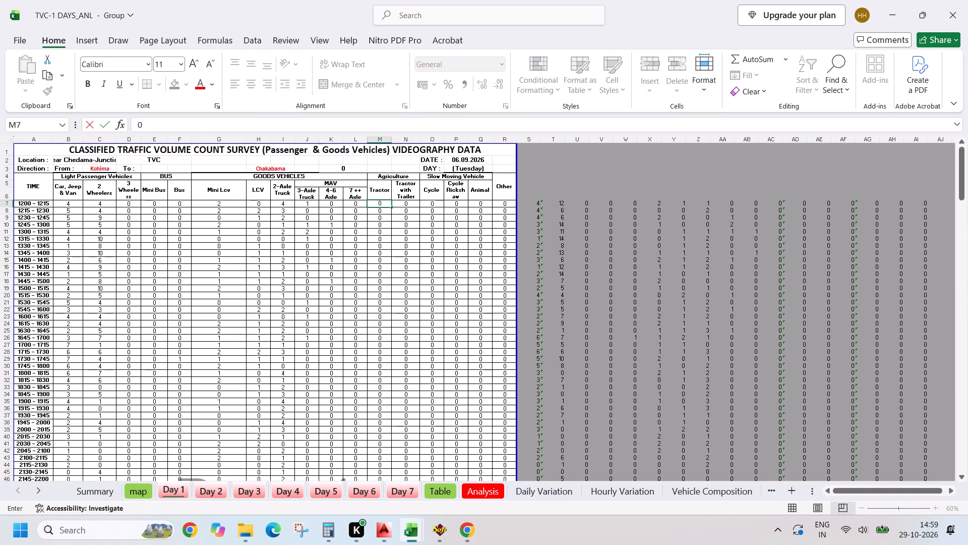
key(Right)
key(Left)
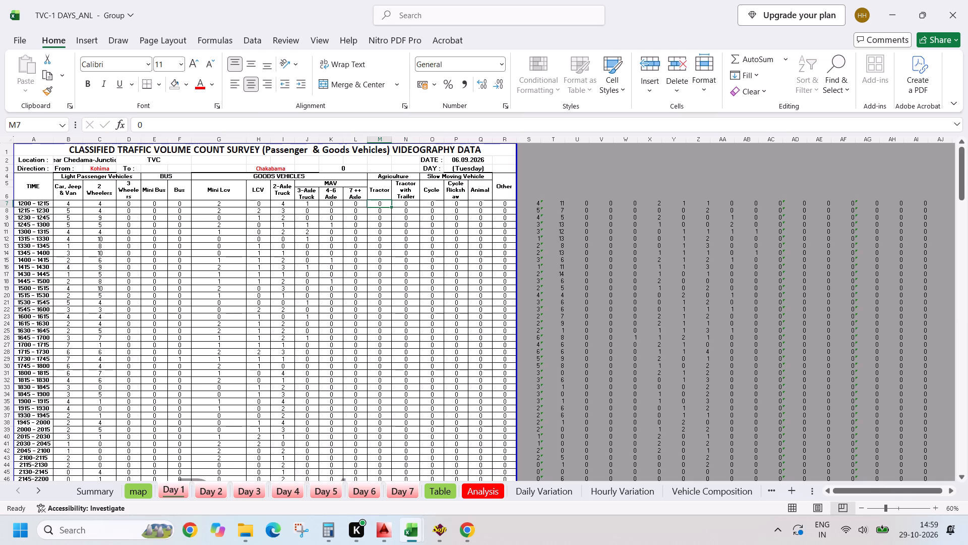
key(ctrl+c)
key(shift+Right)
key(shift+Right)
key(shift+Right)
key(Return)
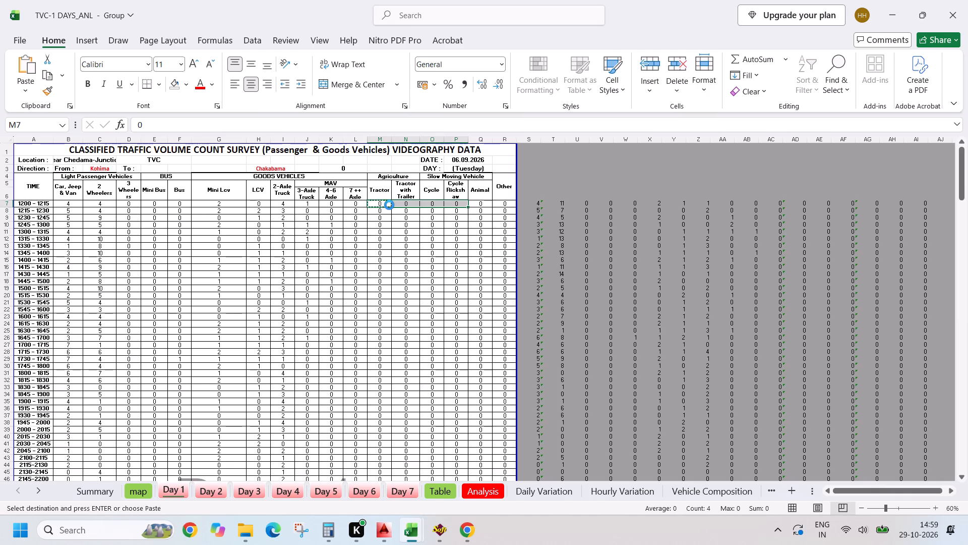
Copy the zeros in M7:P7 down the tractor and cycle columns to row 102, above the Total row.
key(ctrl+c)
key(ctrl+shift+Down)
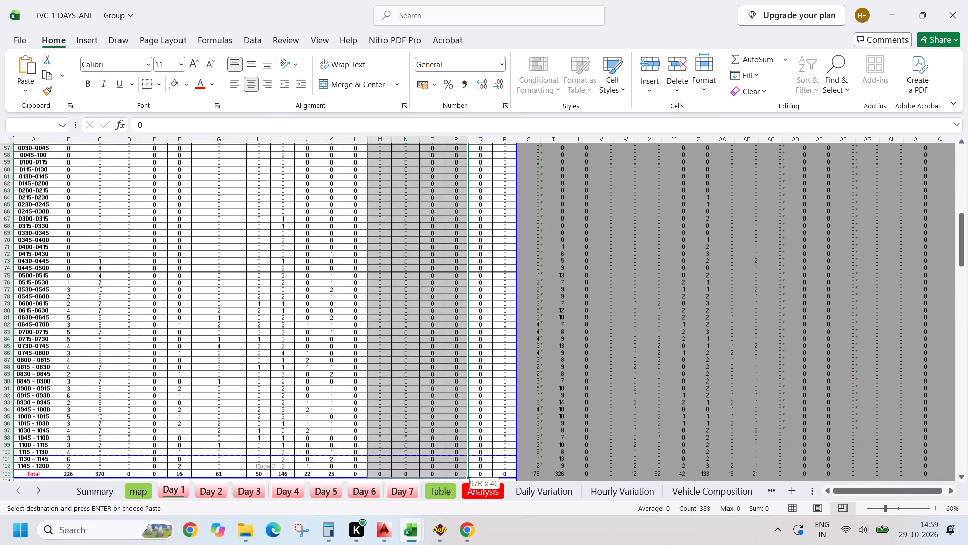
key(shift+Up)
key(Return)
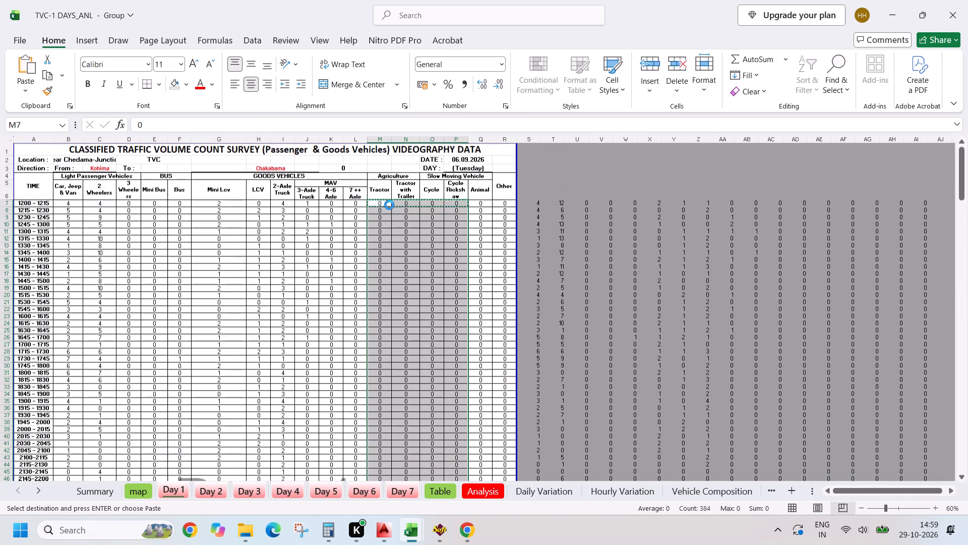
scroll(413, 194, down, 6)
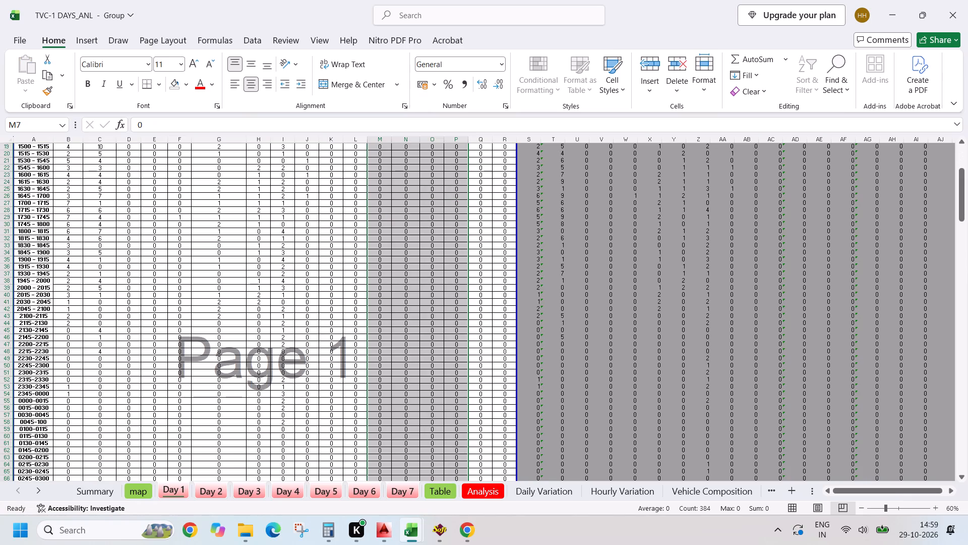
key(Escape)
key(Escape)
key(Escape)
Copy the zero-filled tractor and cycle block M7:P102 into the Chakabama-to-Kohima table starting at M111.
scroll(466, 170, down, 16)
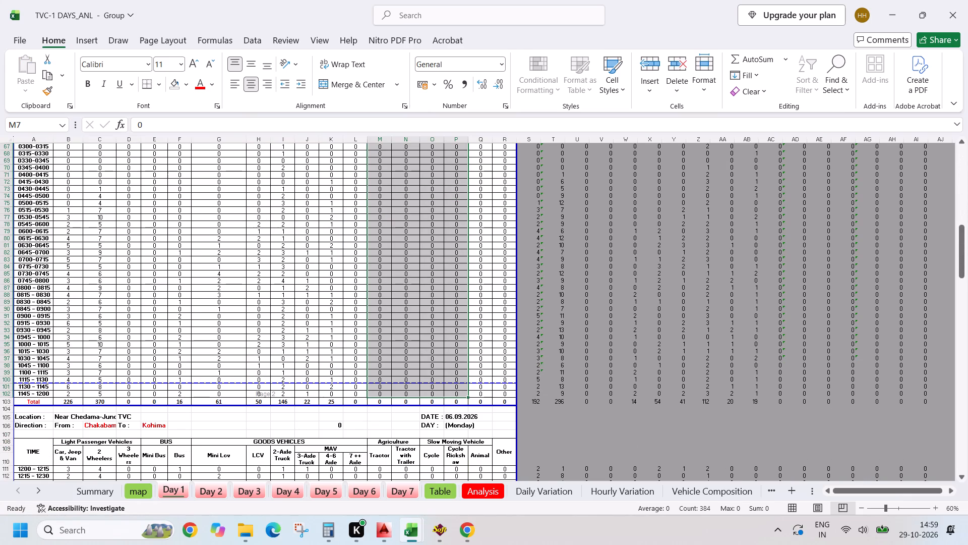
key(ctrl+c)
scroll(449, 230, down, 8)
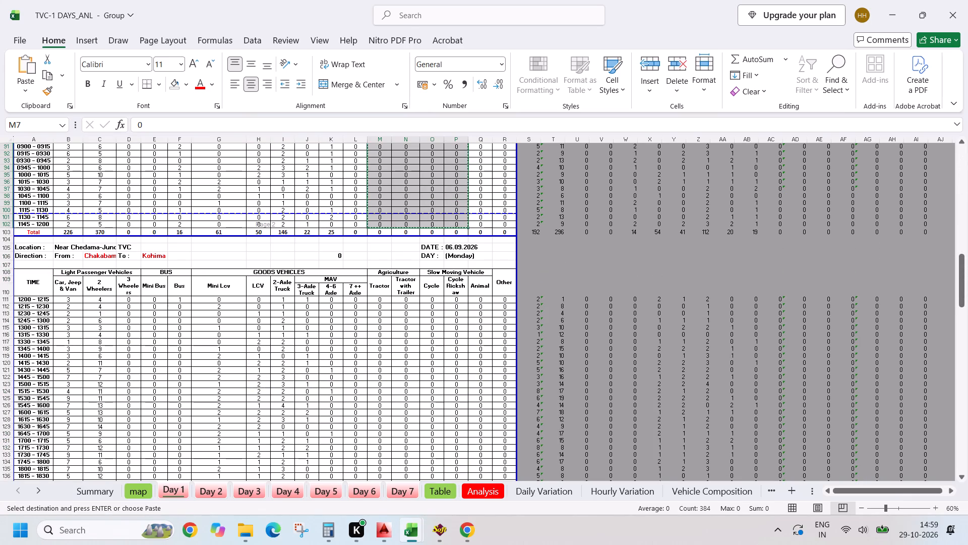
click(373, 297)
key(ctrl+v)
scroll(472, 295, down, 5)
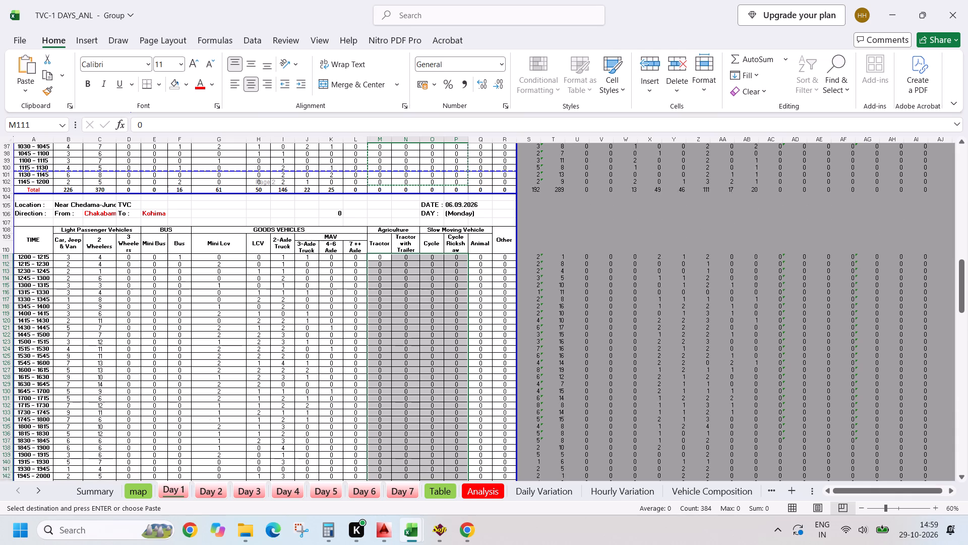
scroll(472, 295, down, 7)
key(Escape)
key(Escape)
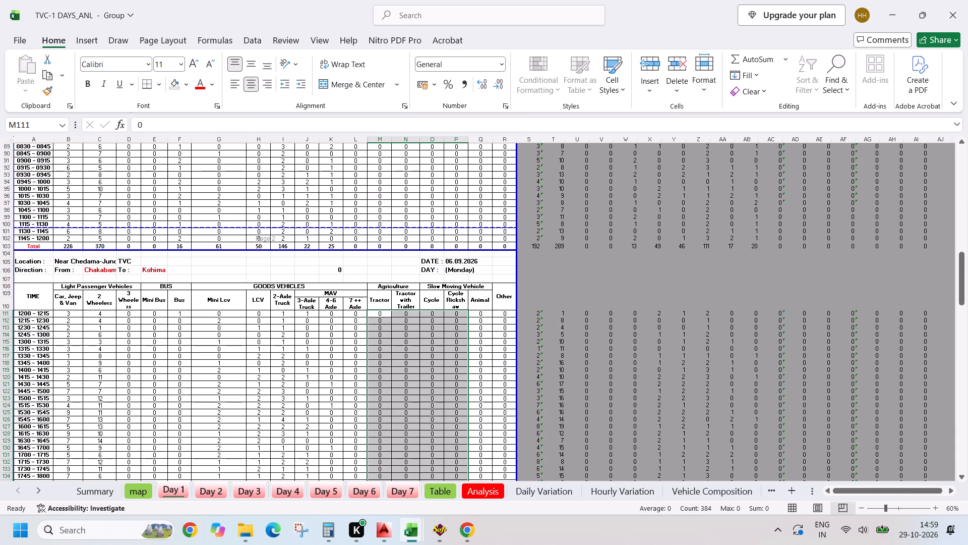
key(Escape)
key(Escape)
key(Escape)
key(Escape)
key(Escape)
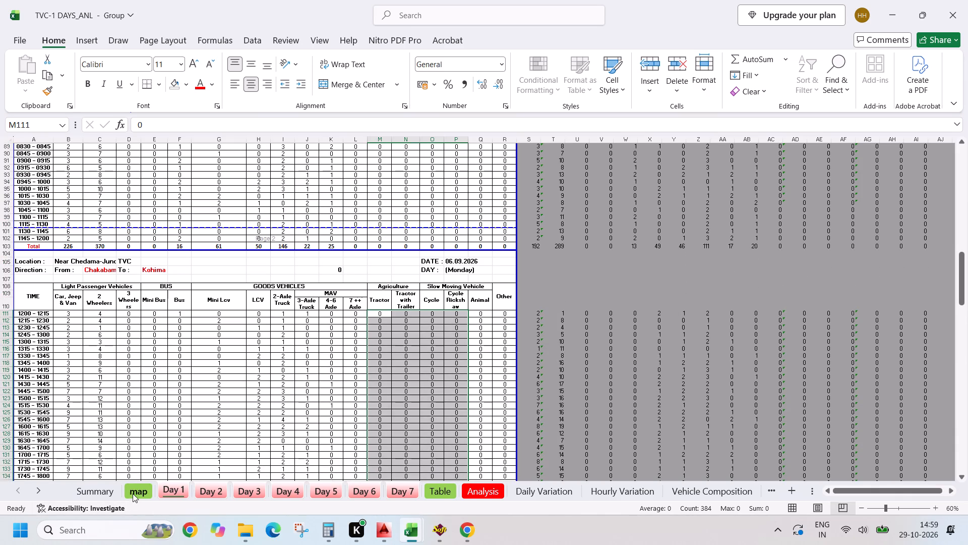
Review the Analysis sheet's hourly averages, ADT and direction distribution rows, vehicle category shares and Composition of Traffic chart.
click(479, 488)
scroll(277, 316, up, 7)
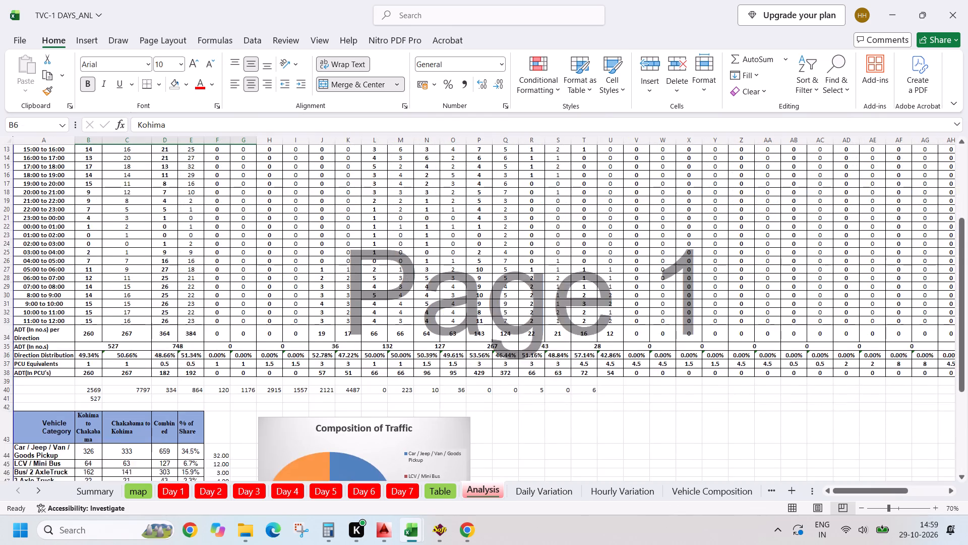
scroll(277, 314, up, 3)
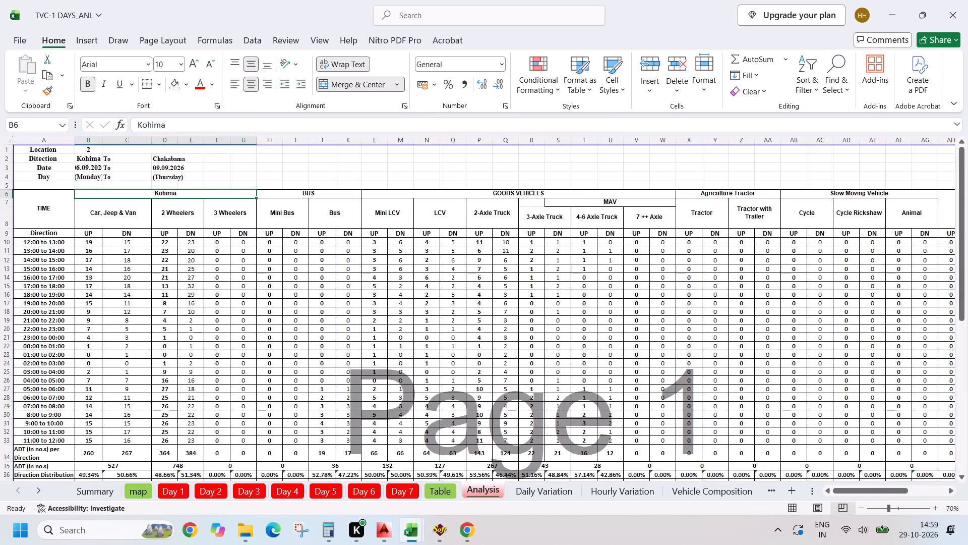
drag(861, 487, 867, 485)
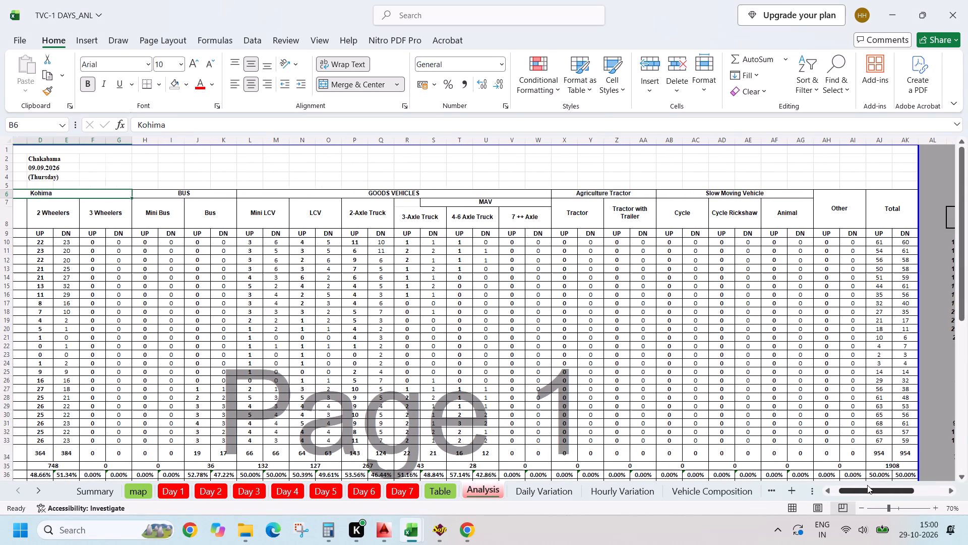
drag(867, 485, 818, 488)
scroll(440, 360, down, 4)
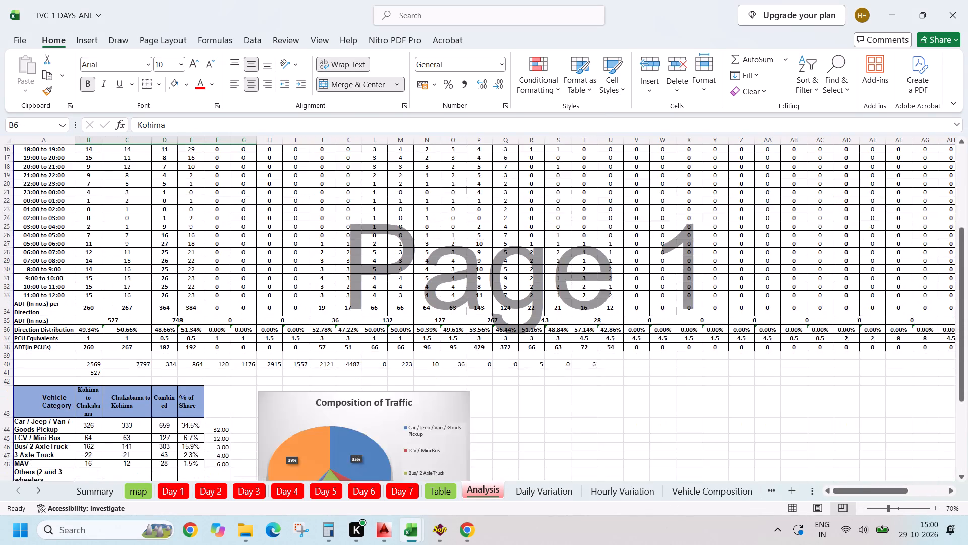
scroll(440, 360, down, 5)
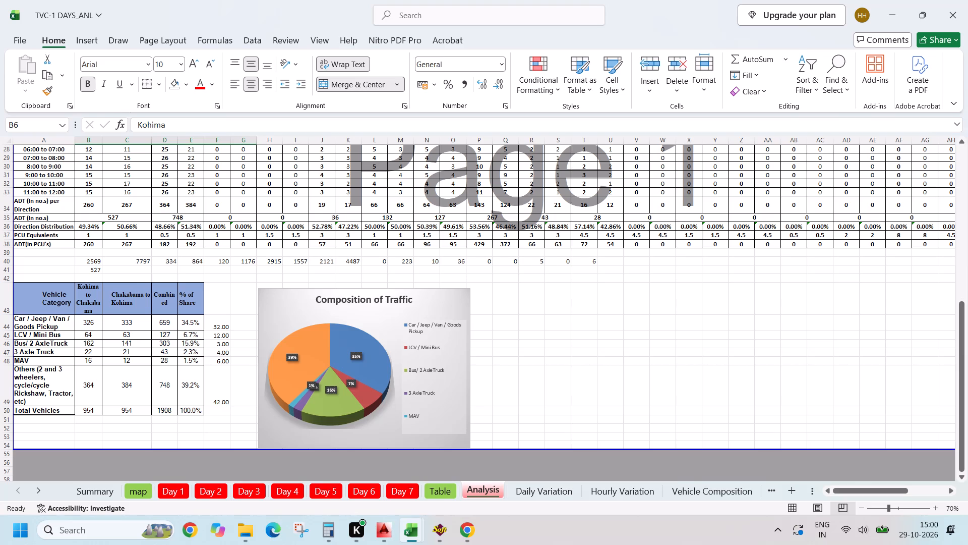
scroll(452, 357, down, 2)
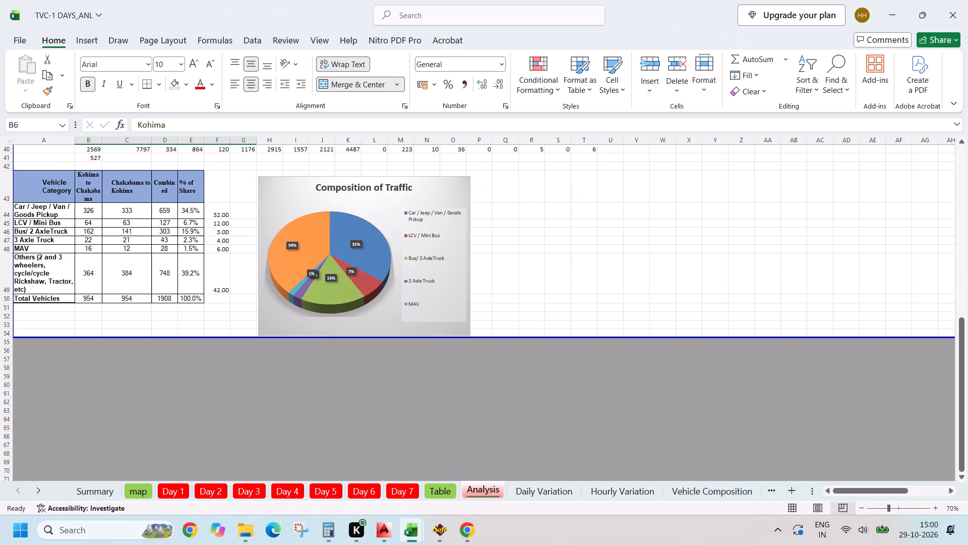
scroll(452, 357, down, 9)
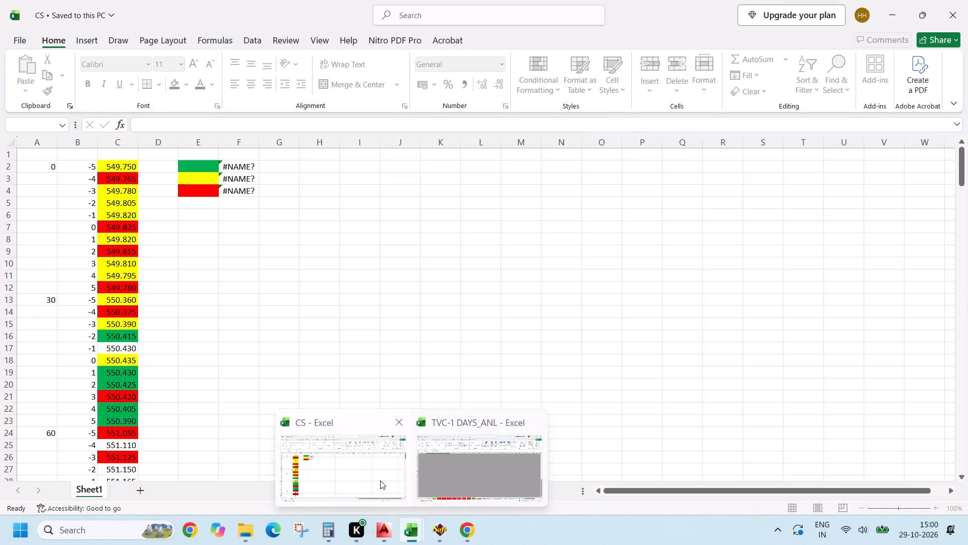
click(380, 480)
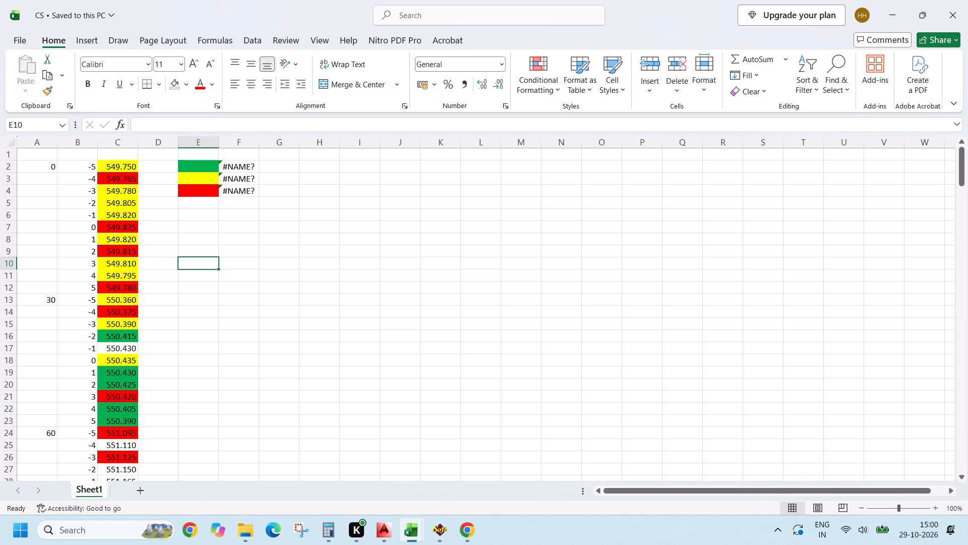
key(alt+Tab)
scroll(402, 537, up, 20)
scroll(402, 537, up, 2)
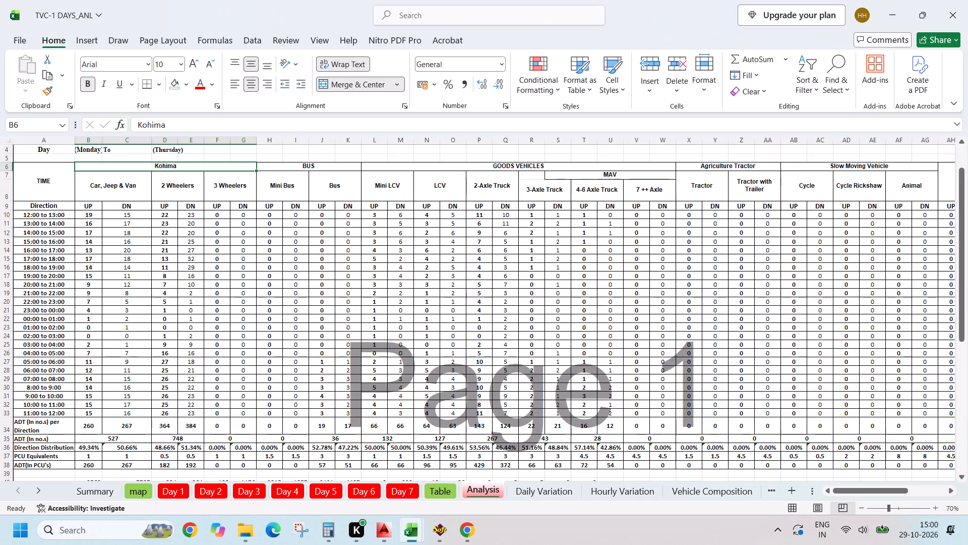
Switch to the PKG-I revised folder, open the Traffic Report_Location-1 document in Word and enable editing.
key(alt+Tab)
key(alt+Tab)
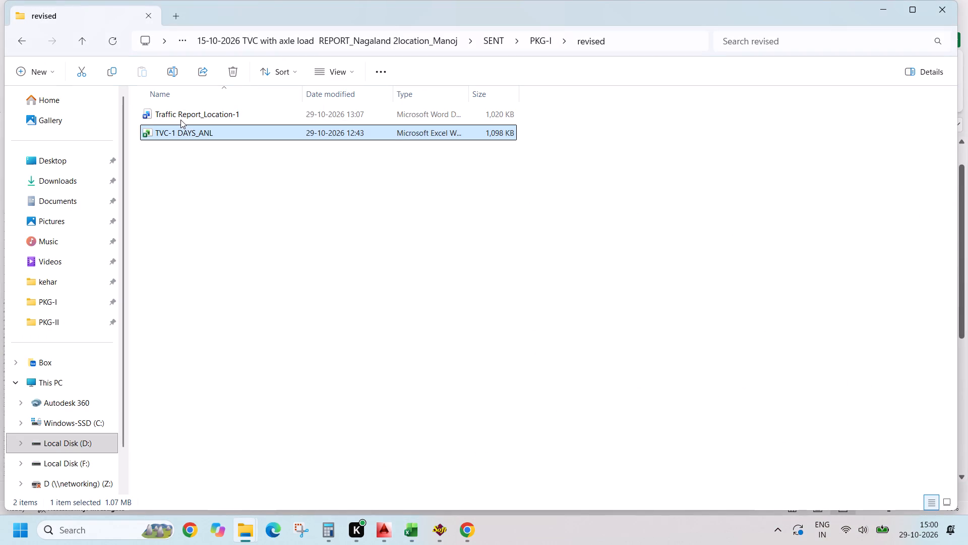
double_click(181, 120)
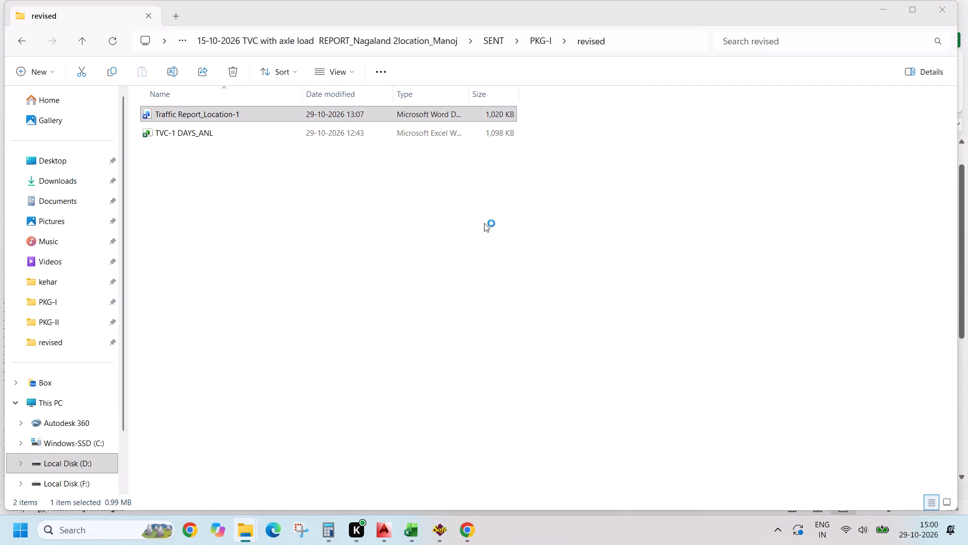
scroll(479, 233, down, 13)
click(514, 56)
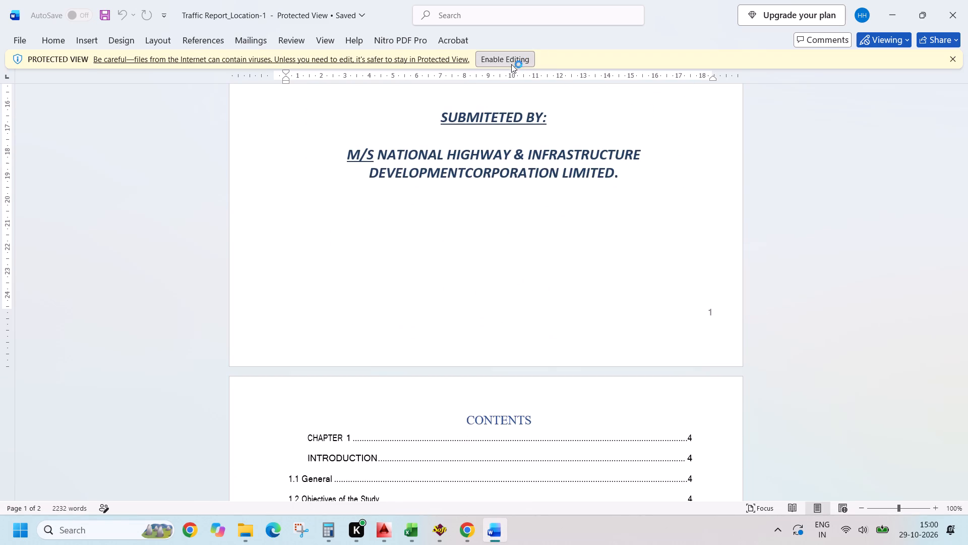
Review the traffic report from the contents page through the survey locations and vehicle classification to Table 5, Average Daily Traffic and PCU.
scroll(475, 266, down, 19)
scroll(486, 268, down, 15)
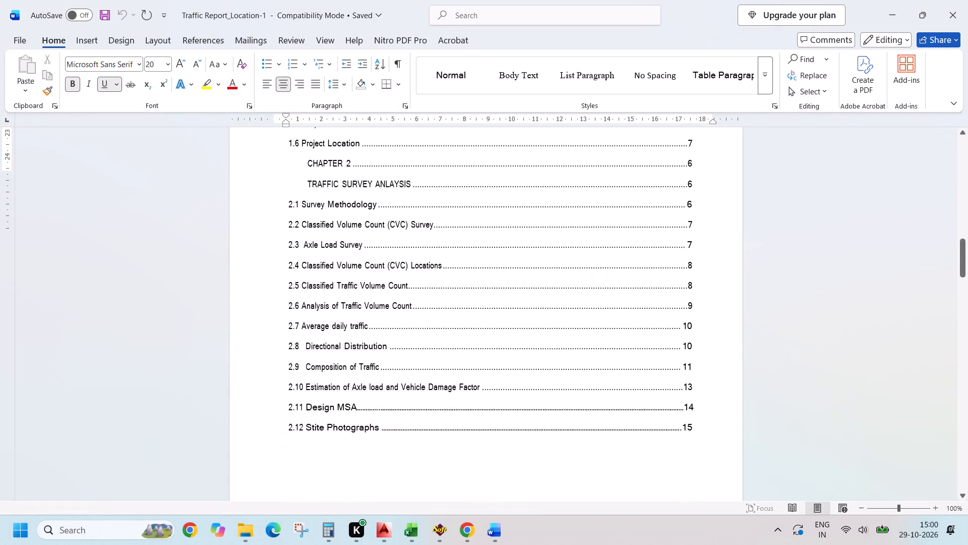
scroll(487, 267, down, 20)
scroll(487, 267, down, 20)
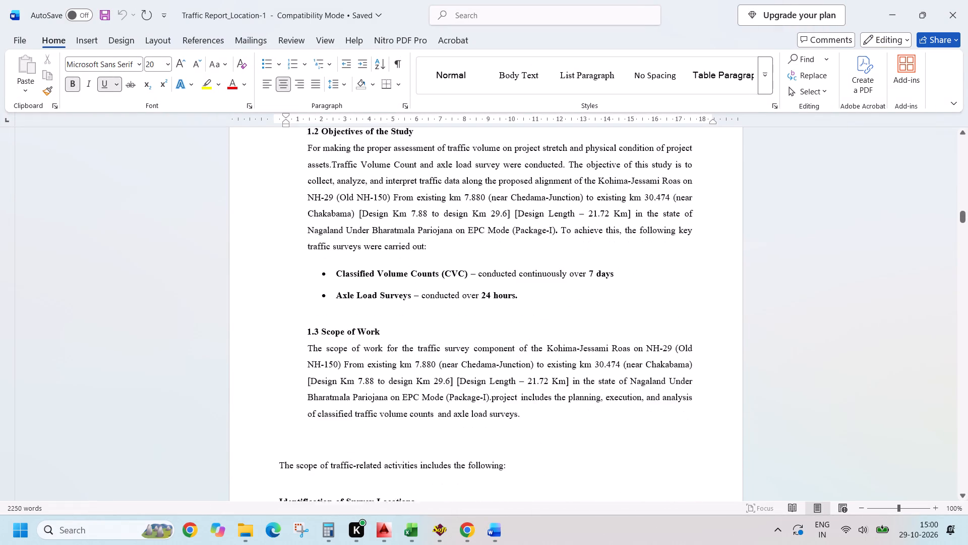
scroll(488, 263, down, 8)
scroll(489, 262, down, 17)
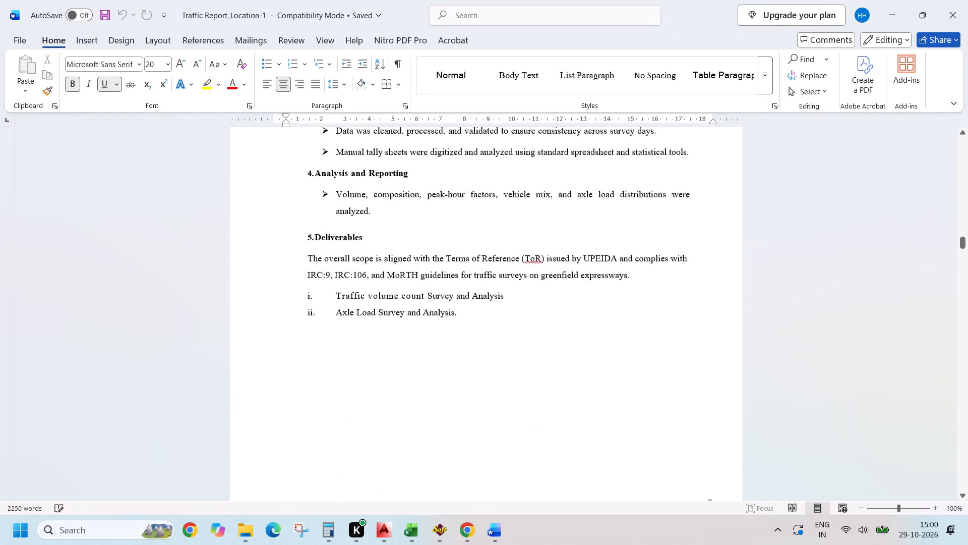
scroll(489, 264, down, 20)
scroll(489, 264, down, 11)
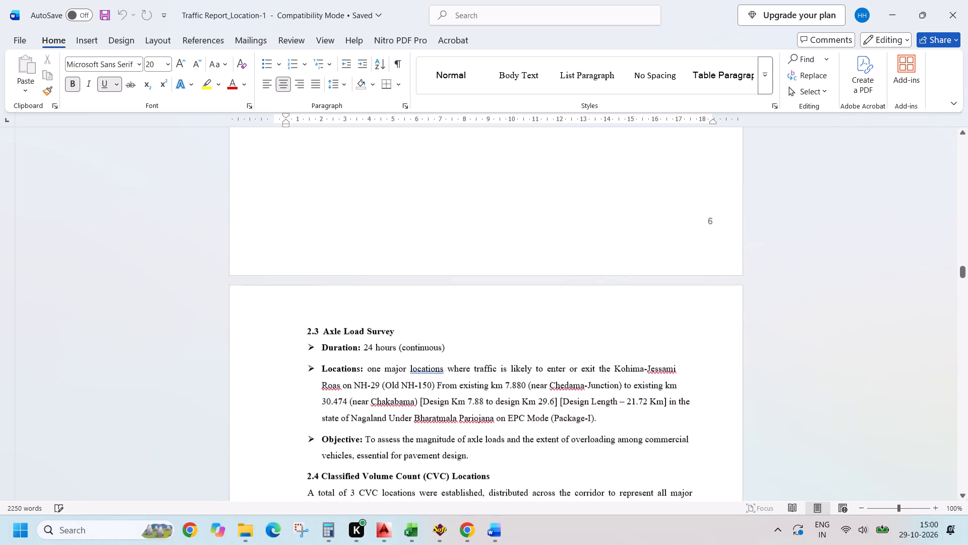
scroll(489, 260, down, 13)
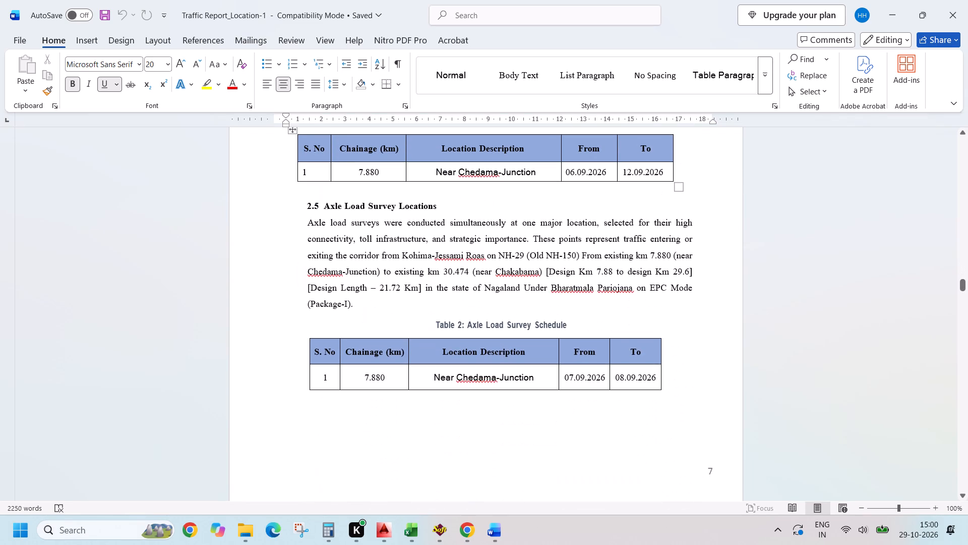
scroll(490, 258, down, 18)
scroll(495, 257, down, 7)
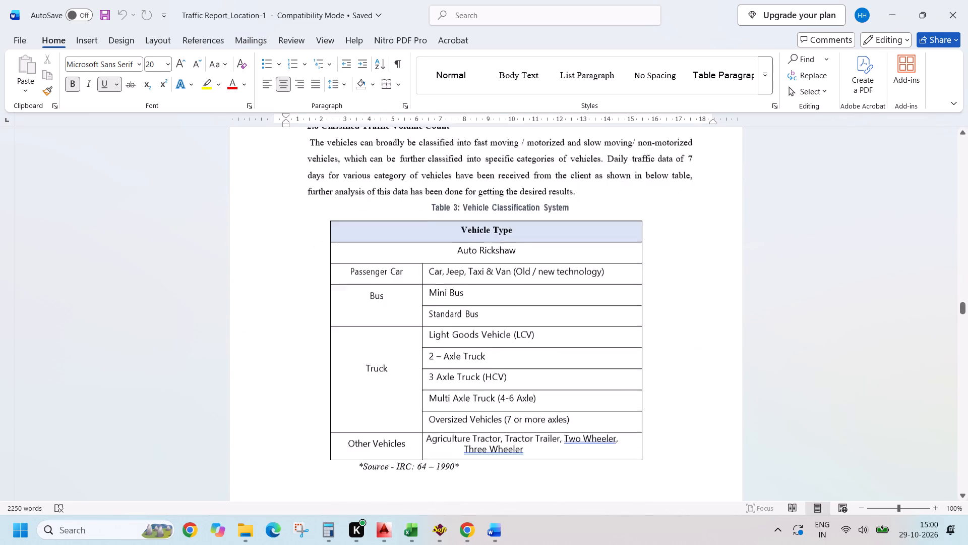
scroll(495, 257, down, 17)
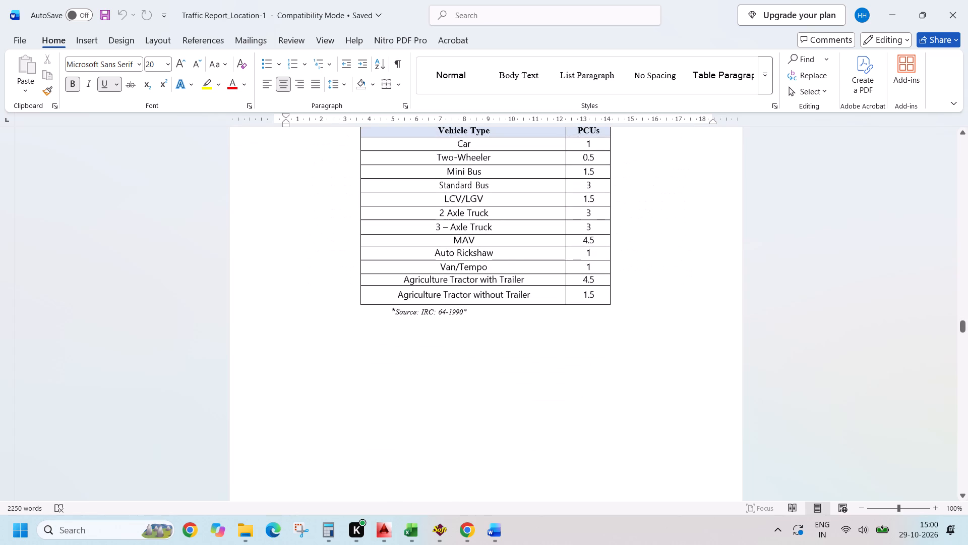
scroll(495, 256, down, 14)
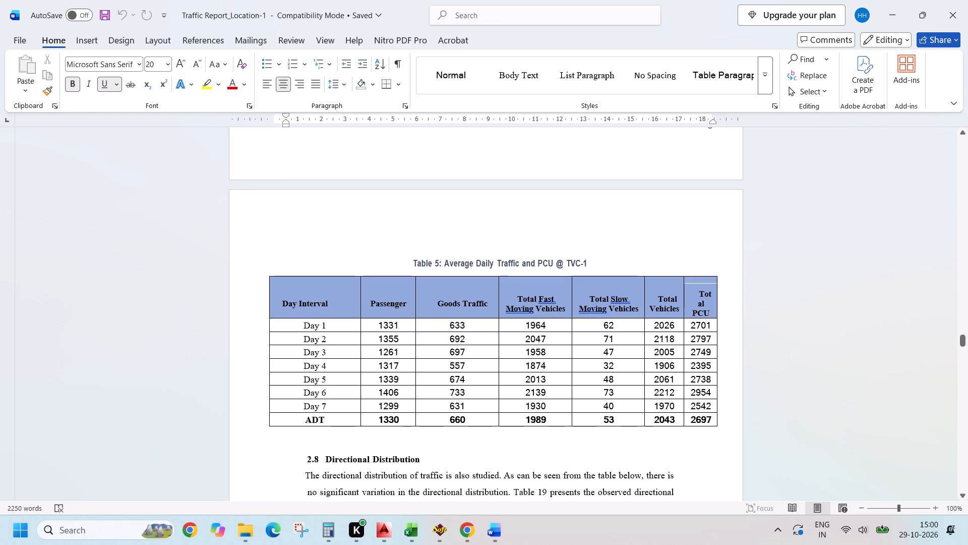
Replace the Day 1 to ADT figures in the report's Table 5 with B11:G18 from the R-T sheet of the TVC-1 DAYS_ANL workbook.
key(alt+Tab)
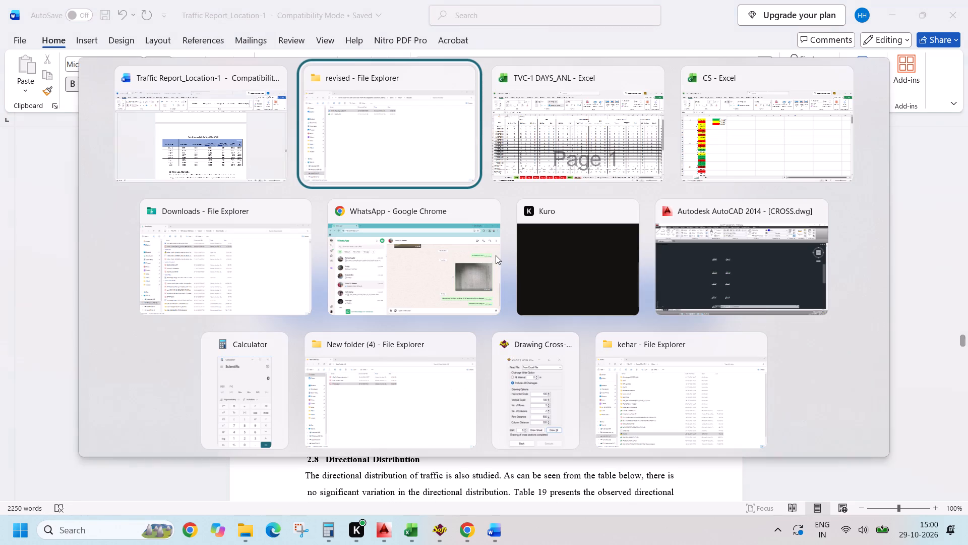
key(alt+Tab)
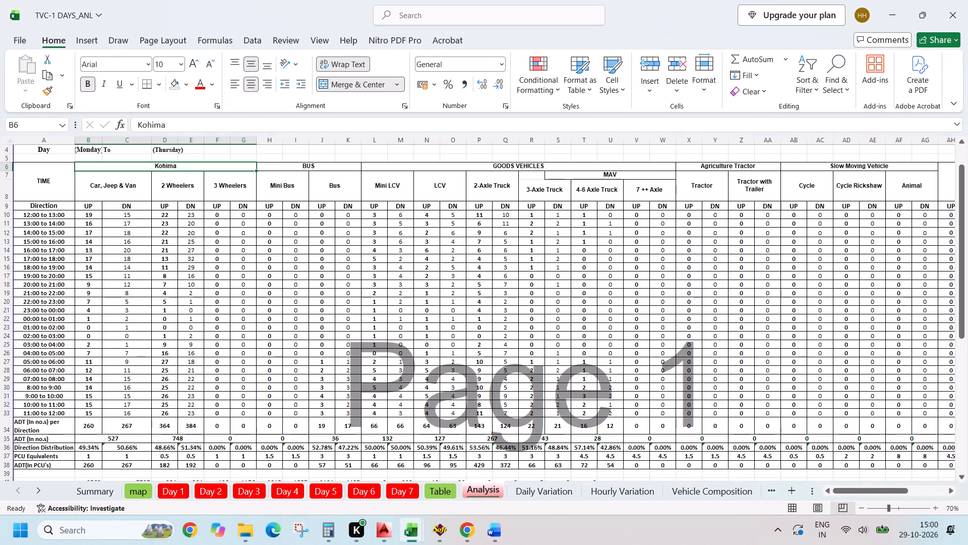
ctrl+click(35, 494)
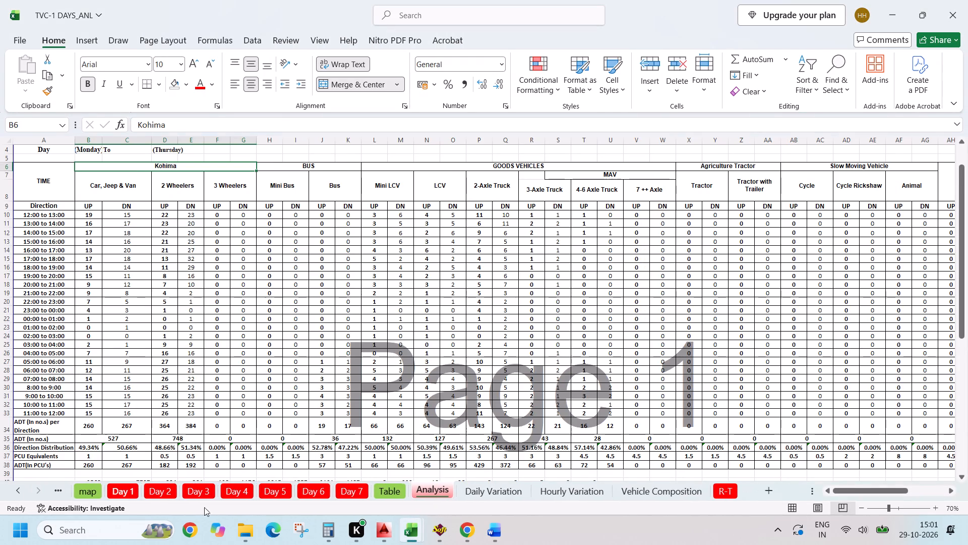
click(728, 495)
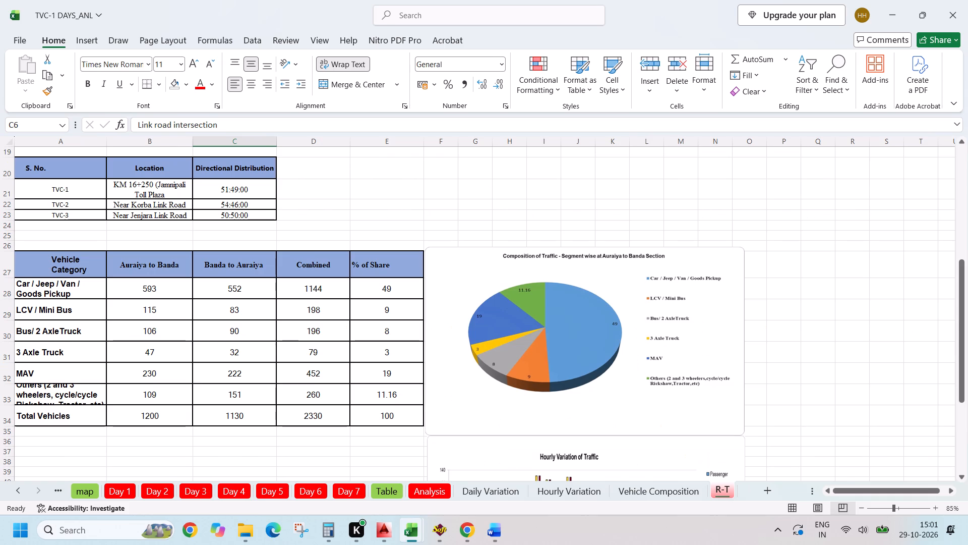
scroll(325, 349, up, 5)
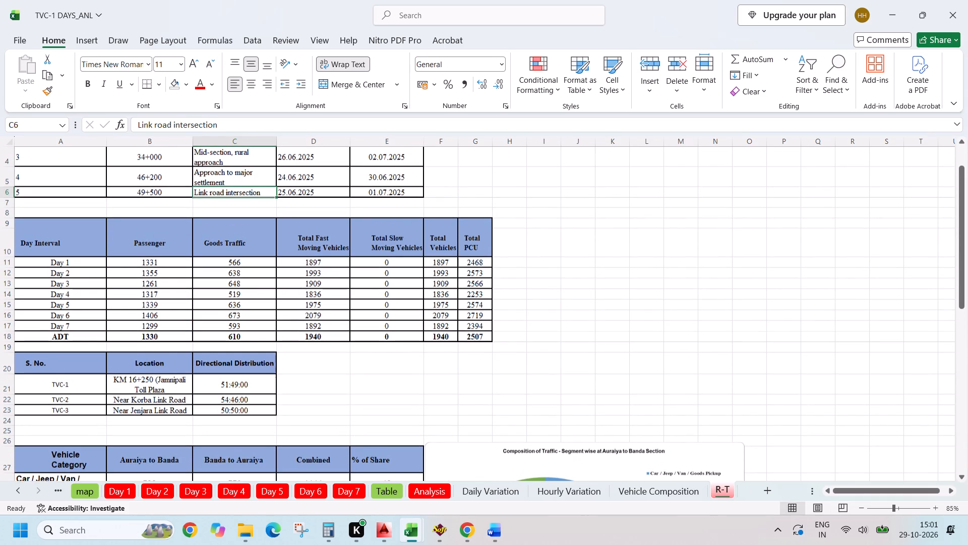
drag(150, 261, 460, 333)
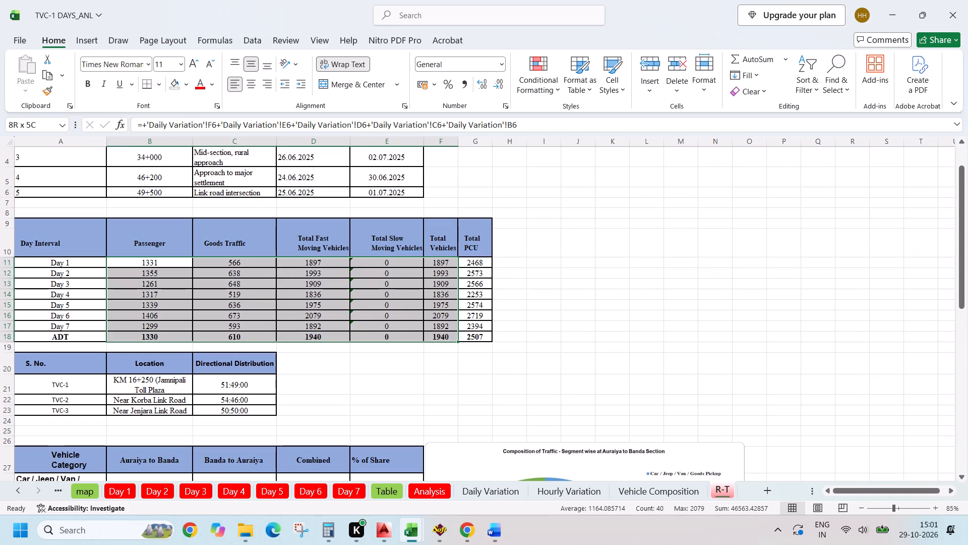
drag(460, 333, 462, 333)
key(ctrl+c)
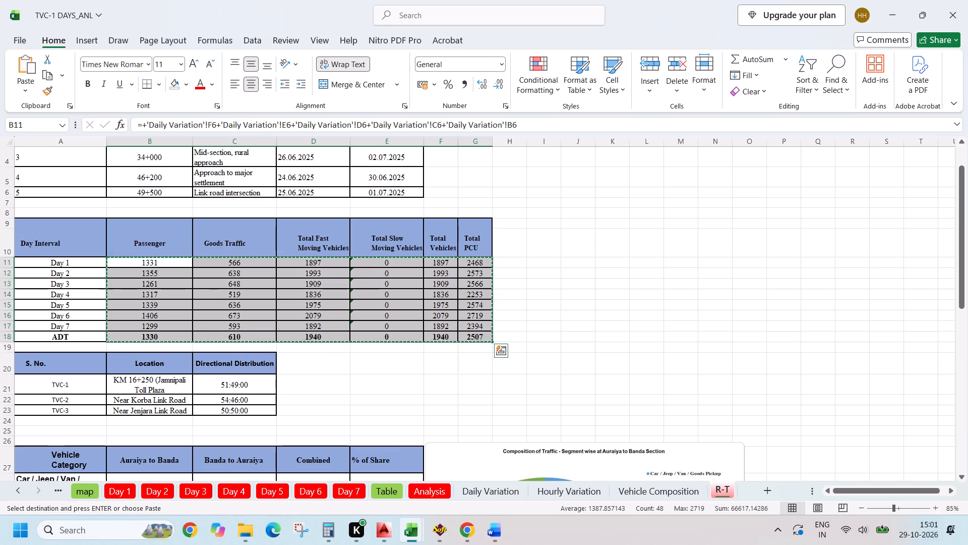
key(alt+Tab)
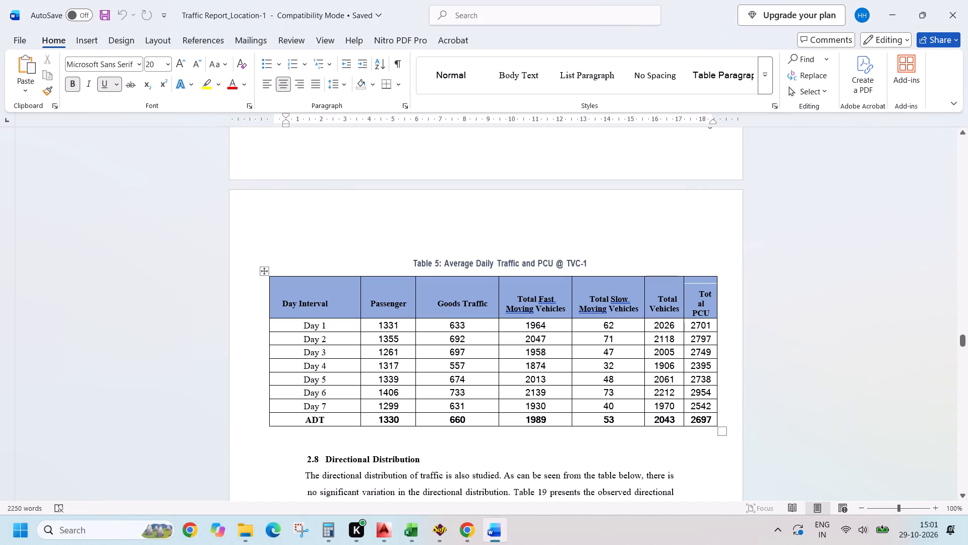
key(alt+Tab)
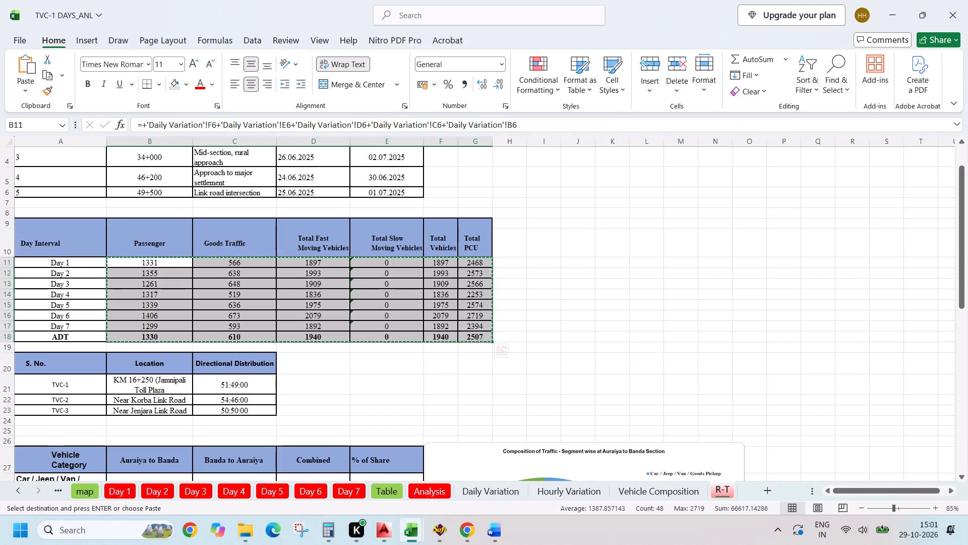
key(alt+Tab)
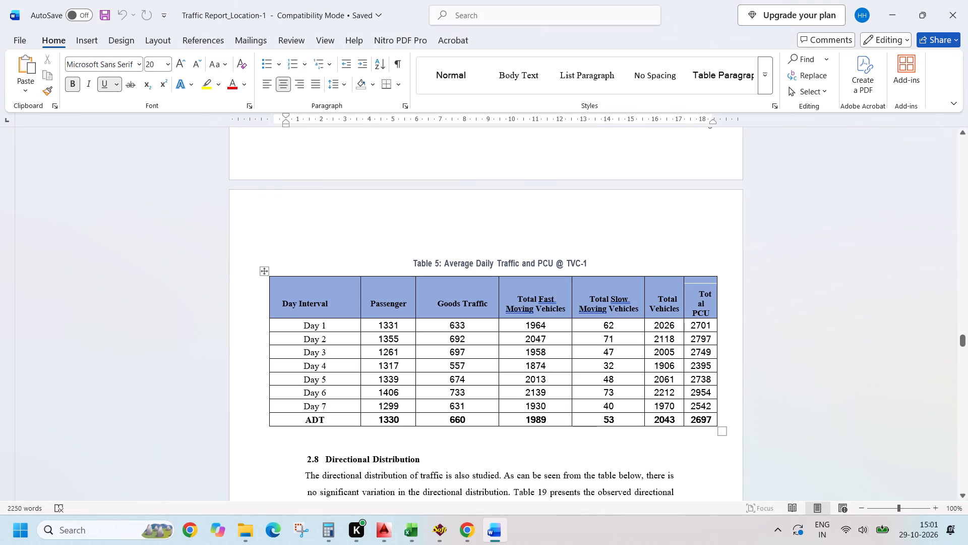
key(alt+Tab)
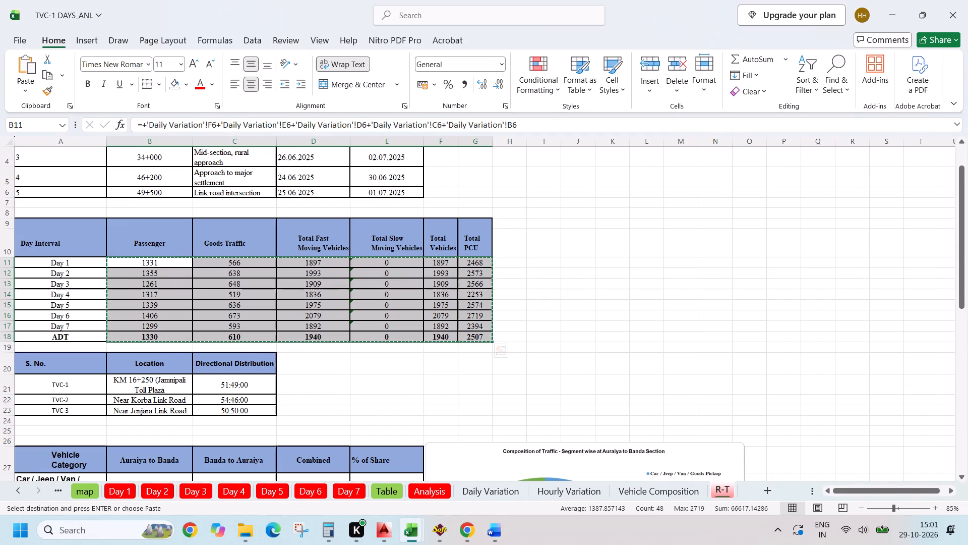
key(alt+Tab)
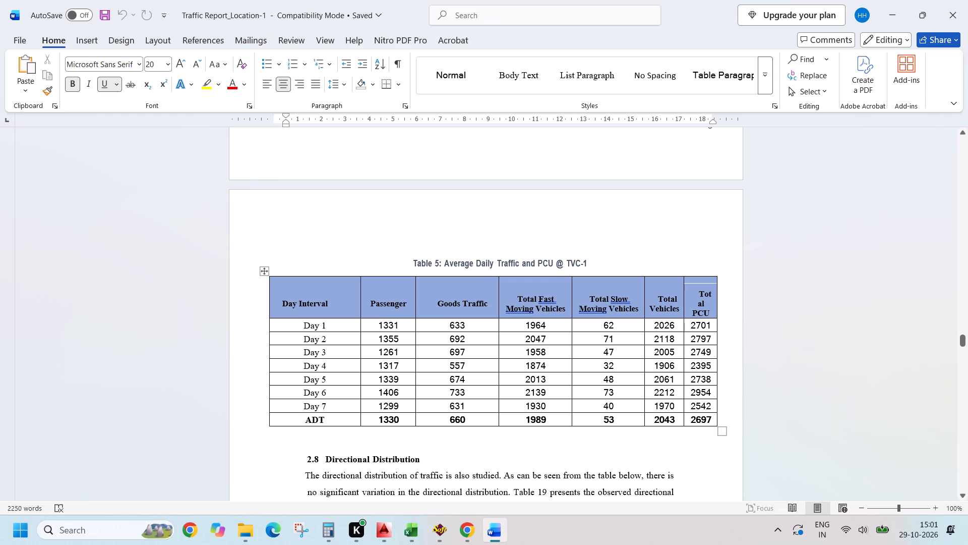
key(alt+Tab)
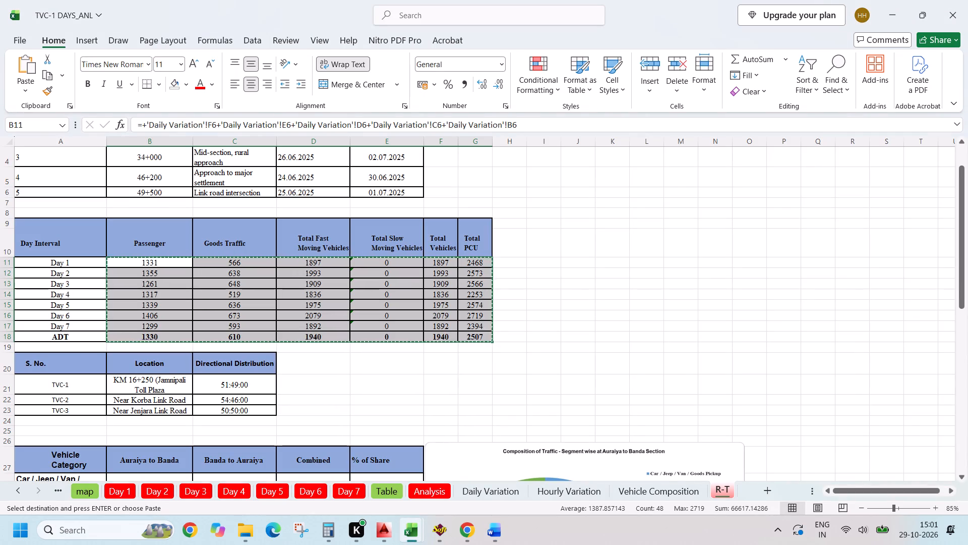
key(alt+Tab)
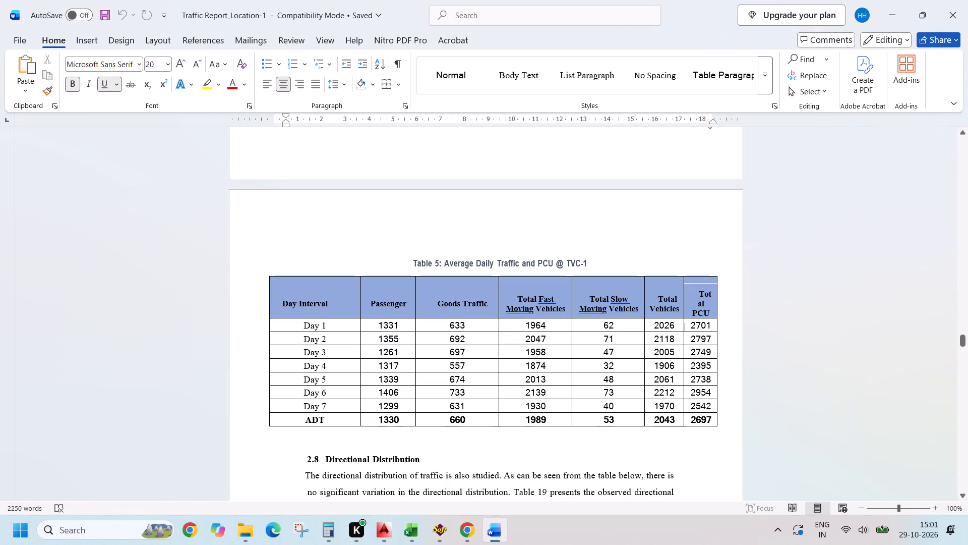
drag(374, 321, 705, 421)
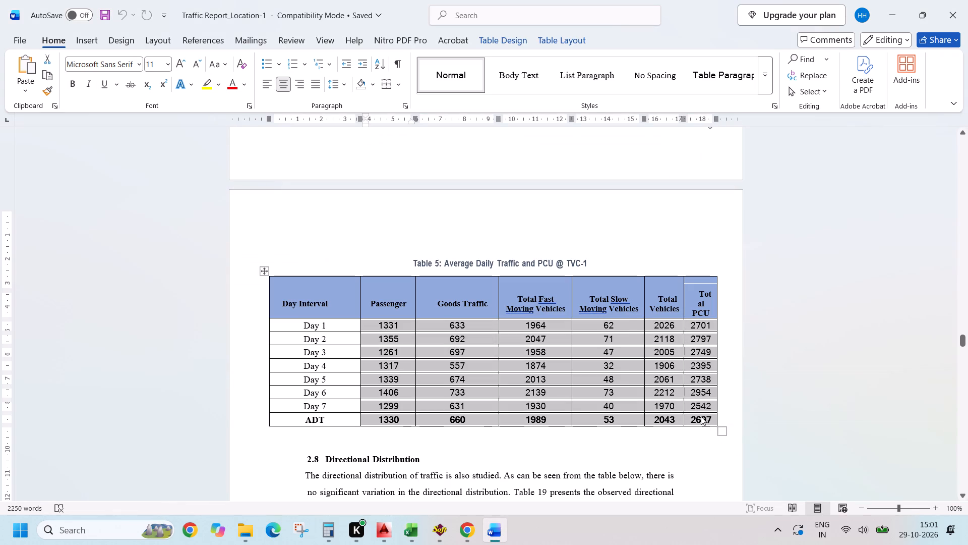
key(ctrl+v)
Check the report's directional distribution section against the per-direction ADT totals in AJ34 and AK34 of the workbook's Analysis sheet.
scroll(413, 345, down, 3)
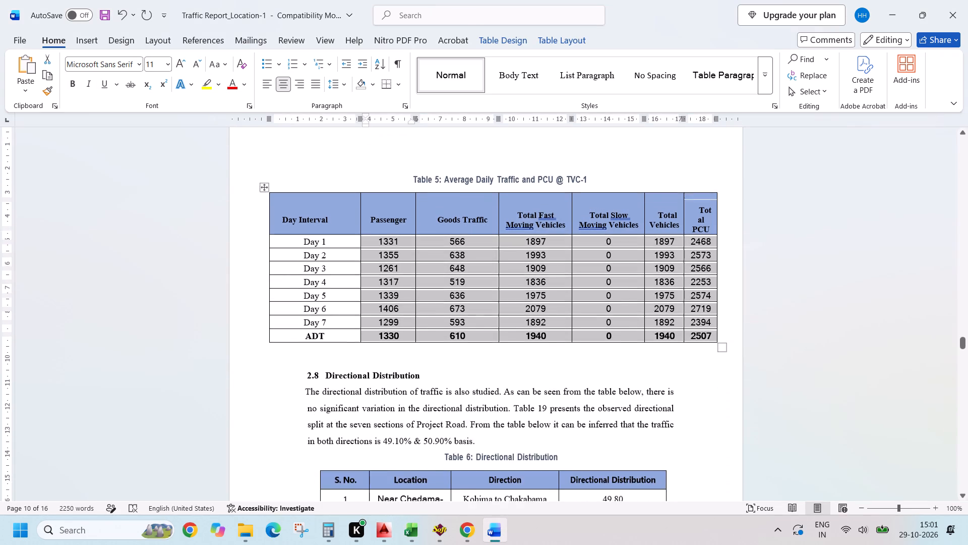
scroll(413, 344, down, 4)
key(alt+Tab)
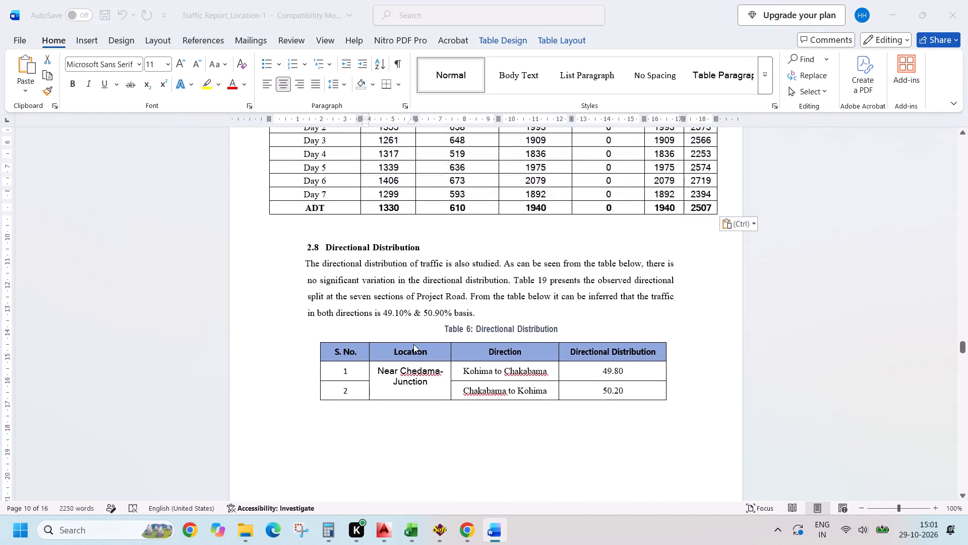
key(Escape)
key(Escape)
key(Escape)
click(406, 492)
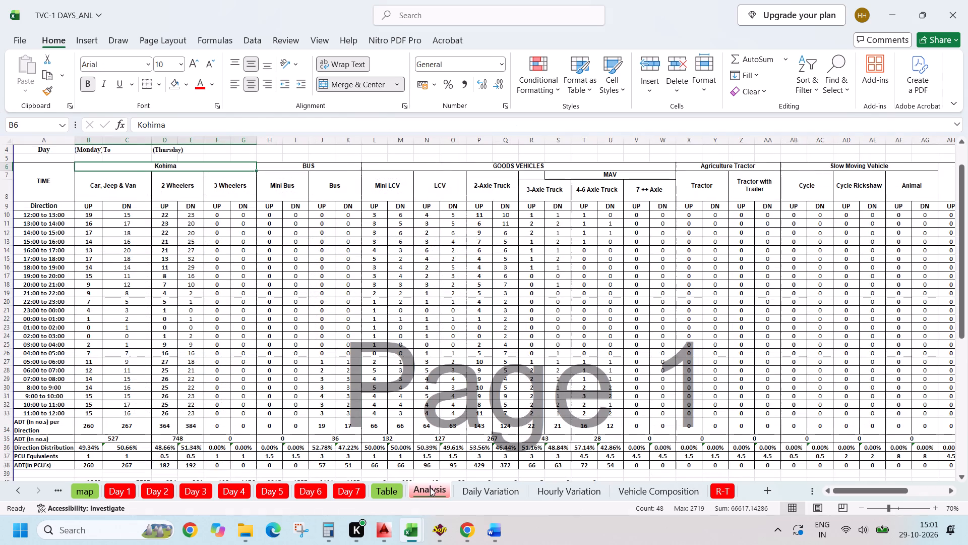
drag(870, 489, 903, 485)
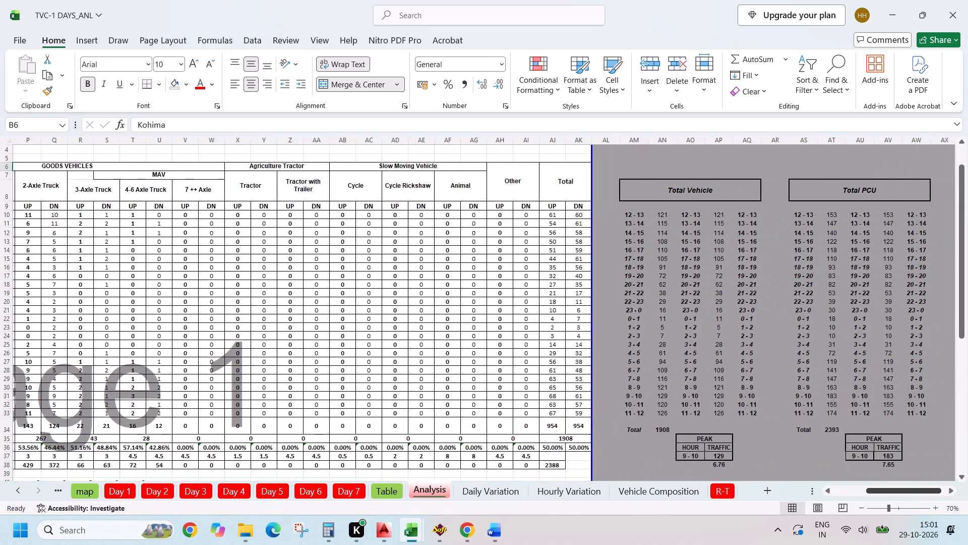
scroll(751, 417, down, 3)
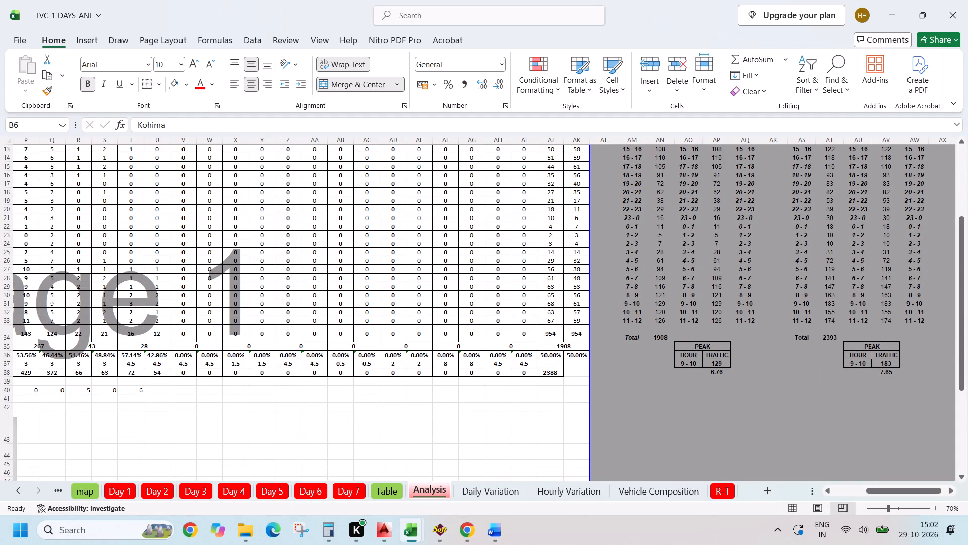
click(555, 333)
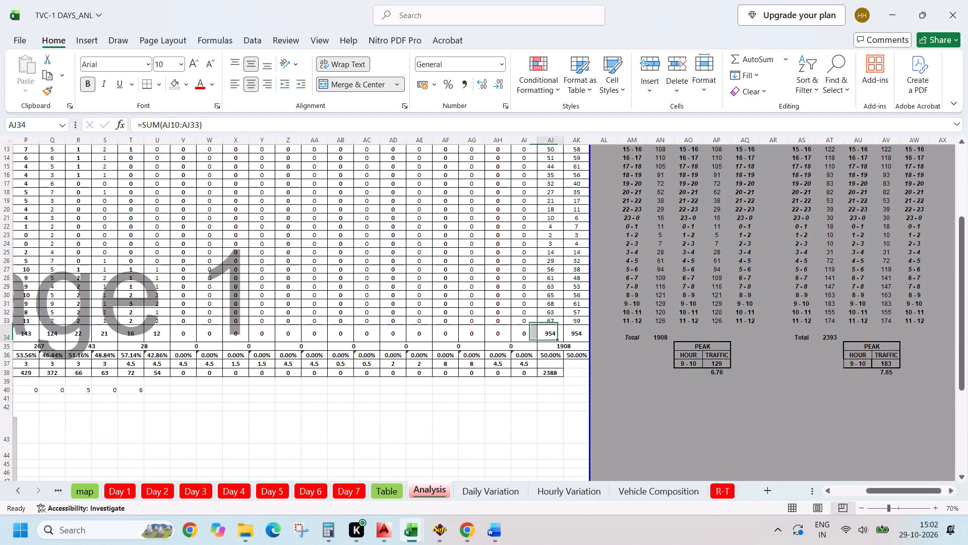
click(578, 334)
Back in the Word report, set the Kohima to Chakabama directional distribution in Table 6 to 50.00.
key(alt+Tab)
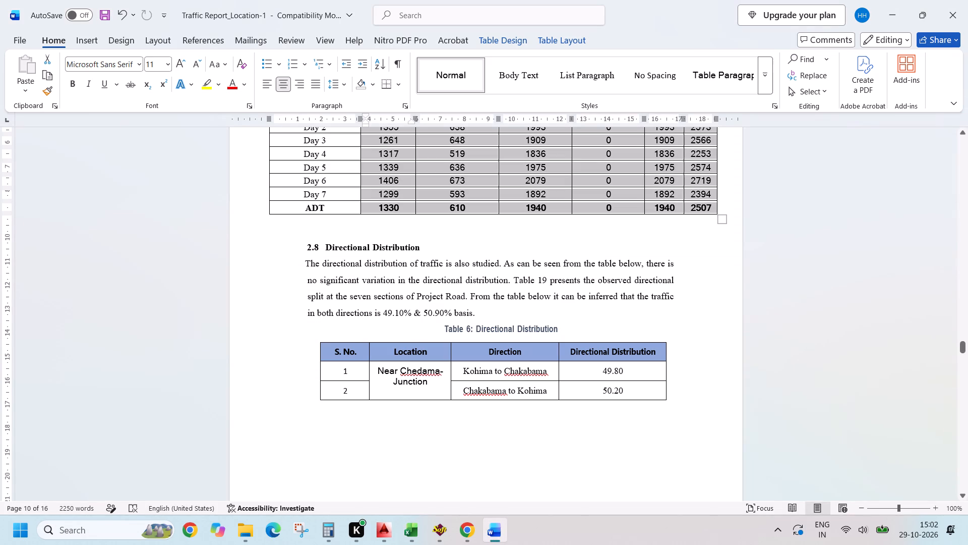
drag(628, 372, 602, 371)
key(Escape)
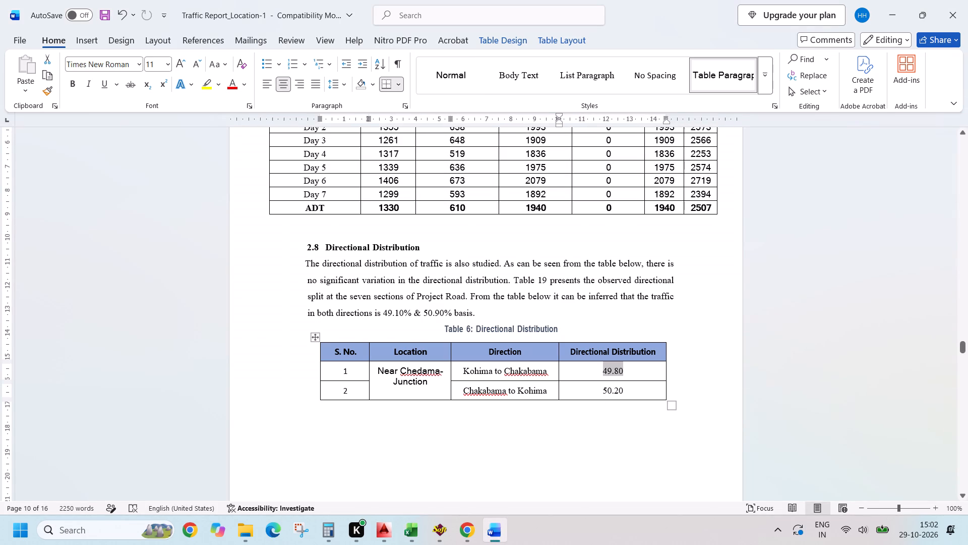
text(5.0)
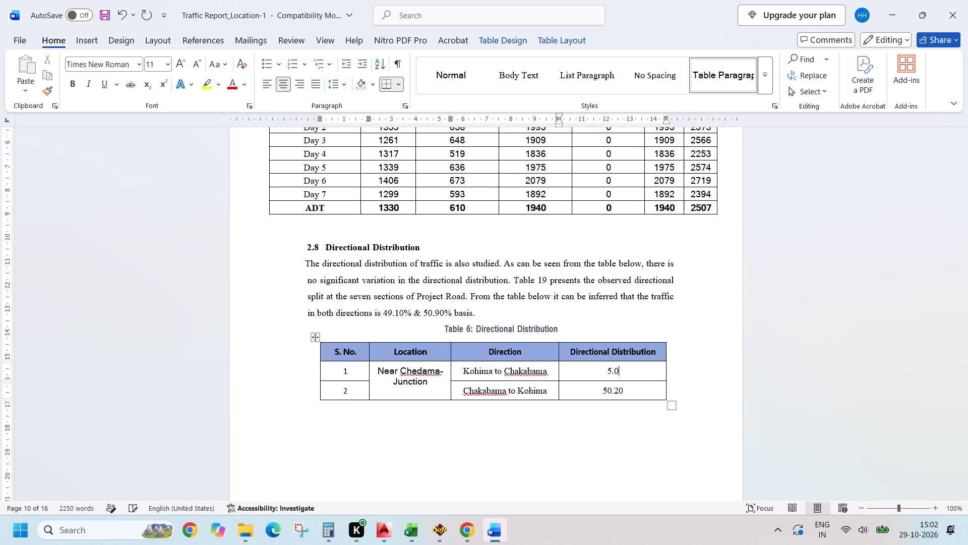
key(Escape)
key(BackSpace)
key(BackSpace)
text(0.0)
key(0)
Copy the 50.00 directional distribution in Table 6 to the Chakabama to Kohima row, replacing its value.
drag(628, 374, 602, 375)
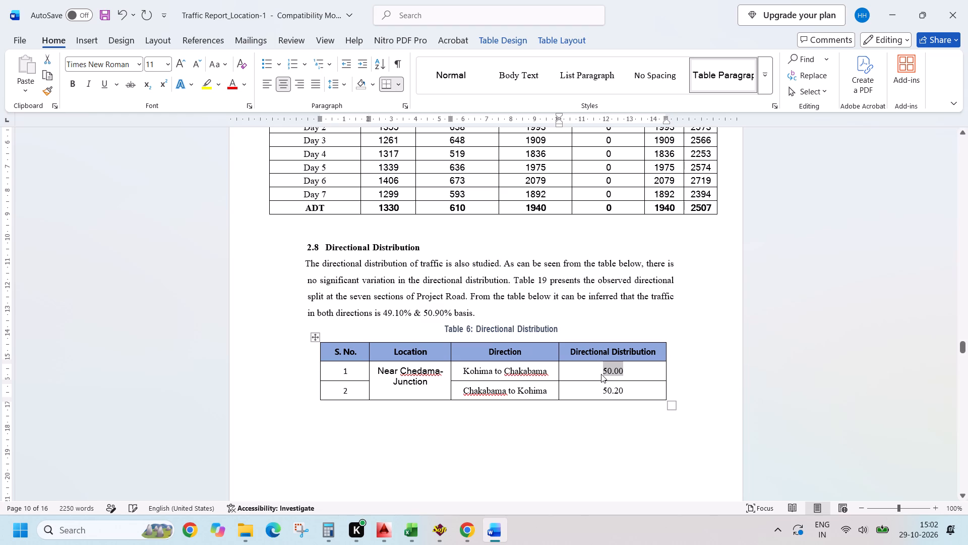
key(ctrl+c)
drag(644, 385, 600, 390)
key(ctrl+v)
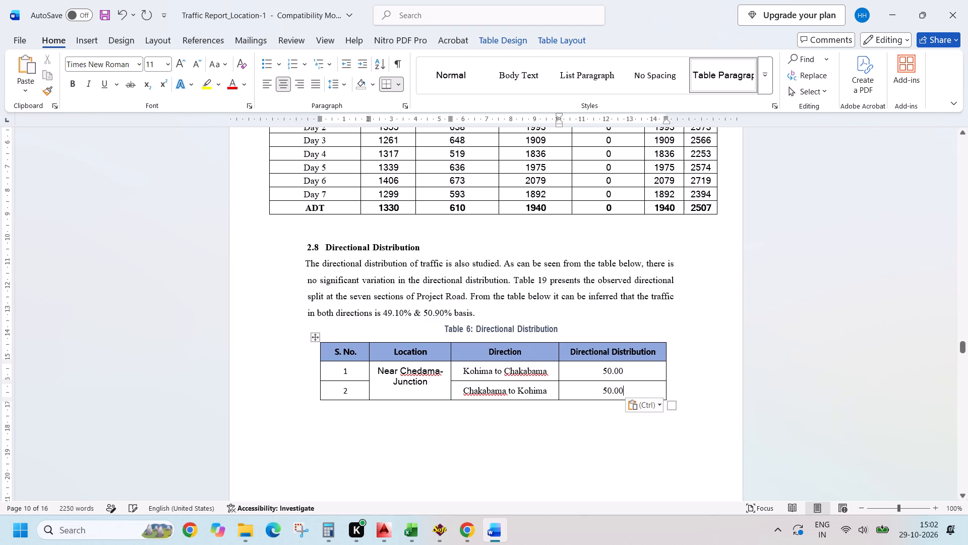
key(Escape)
key(Escape)
key(Escape)
key(Escape)
Switch to the TVC-1 DAYS_ANL workbook and examine the Day 7 sheet's directional and hourly totals against the Analysis sheet's up and down totals.
key(alt+Tab)
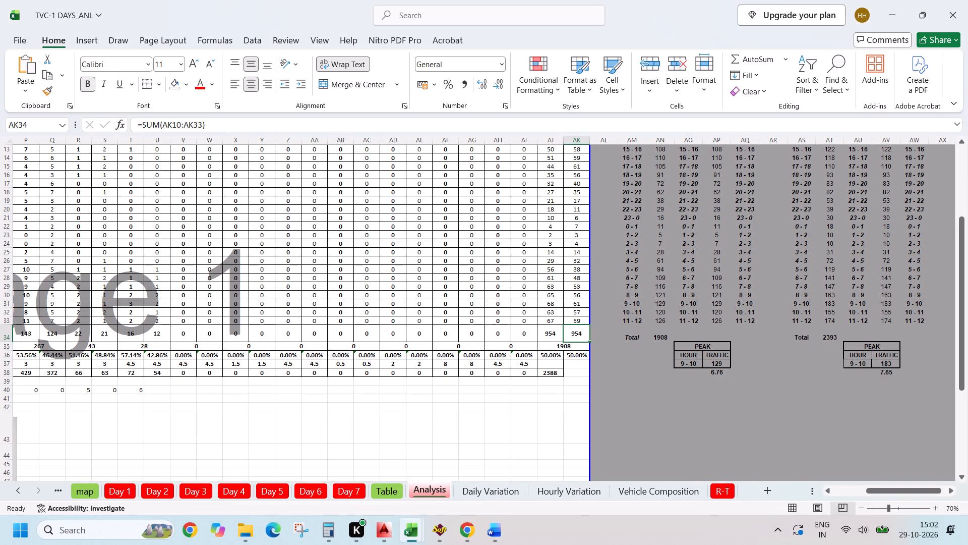
scroll(690, 397, up, 5)
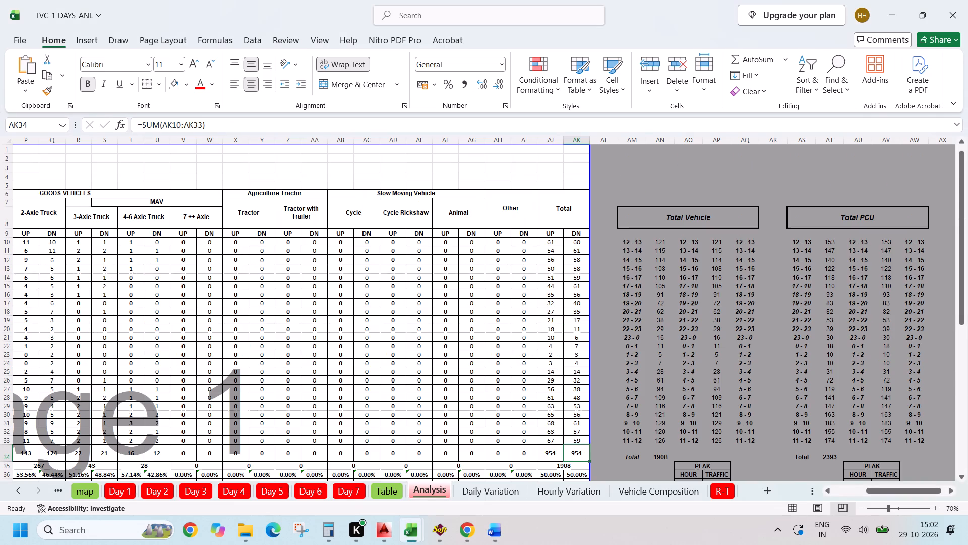
scroll(695, 395, down, 2)
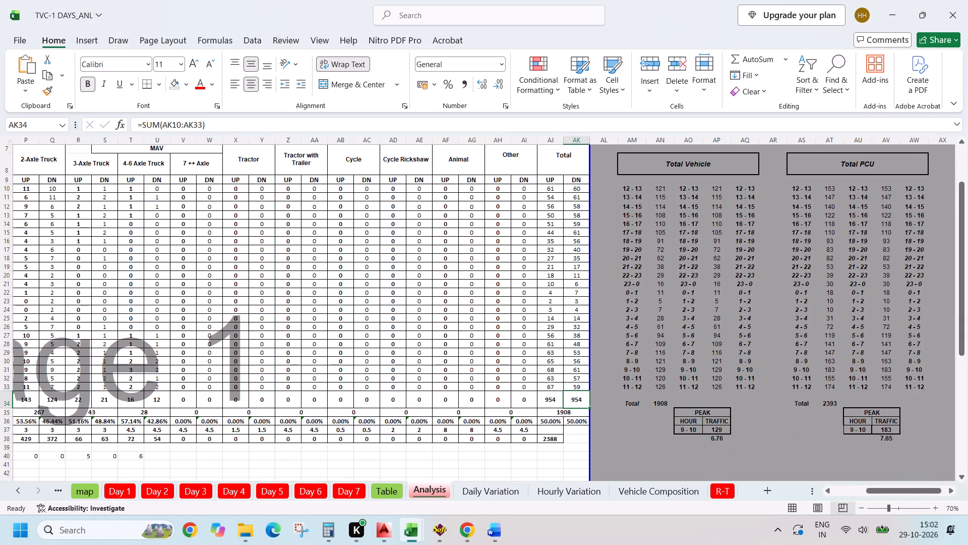
click(349, 498)
scroll(613, 405, down, 15)
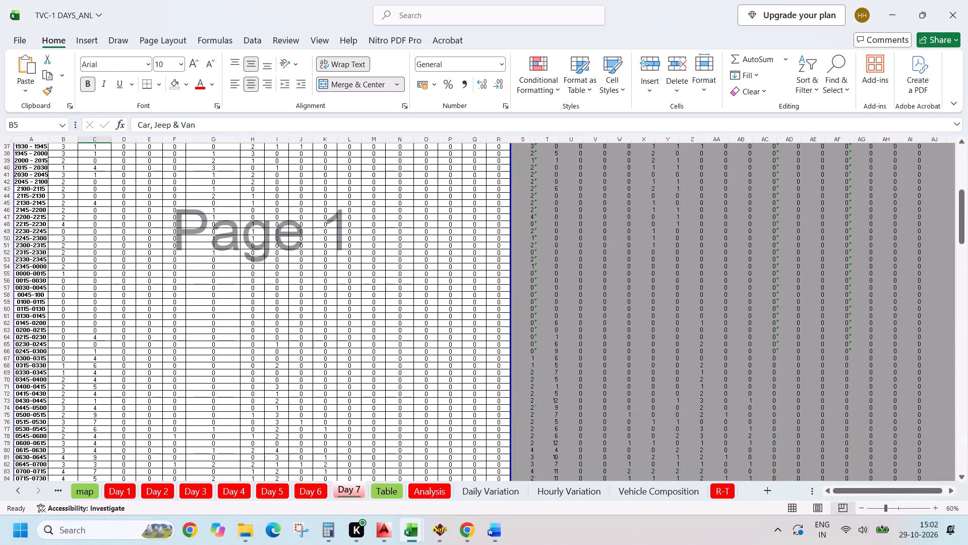
scroll(620, 409, down, 11)
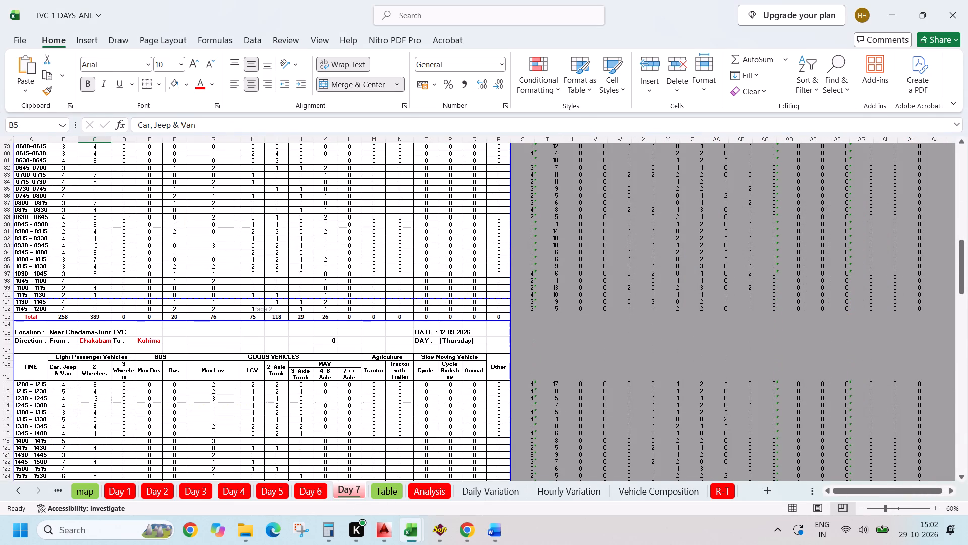
scroll(620, 409, down, 14)
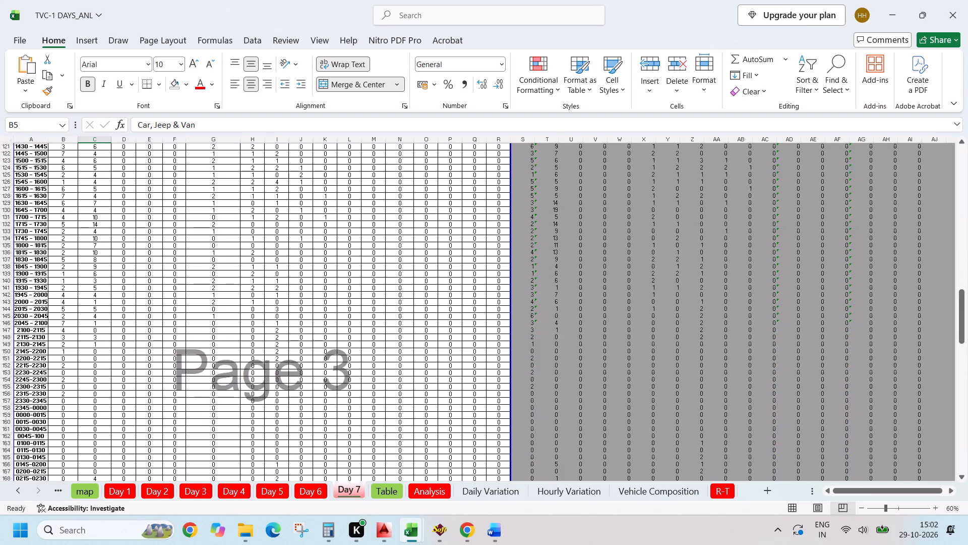
scroll(620, 409, down, 20)
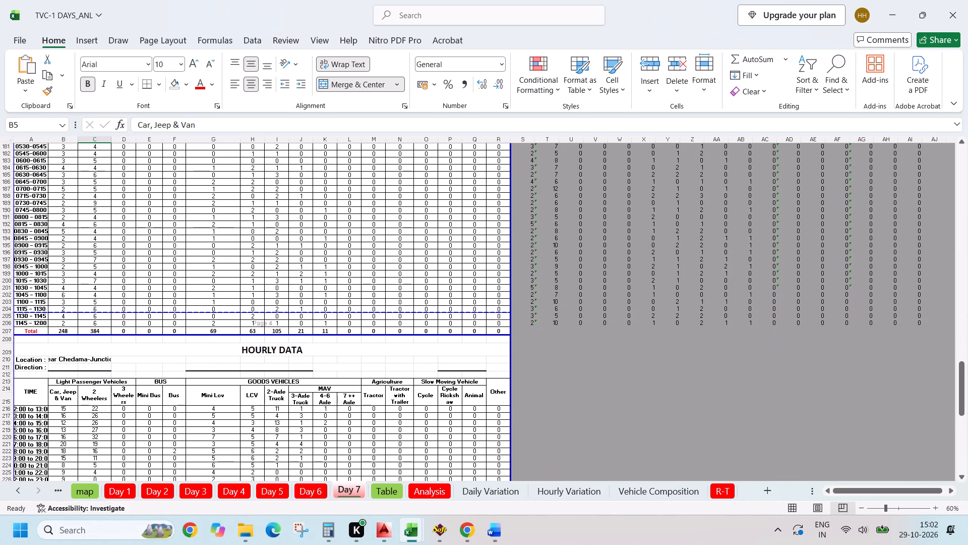
scroll(620, 409, down, 14)
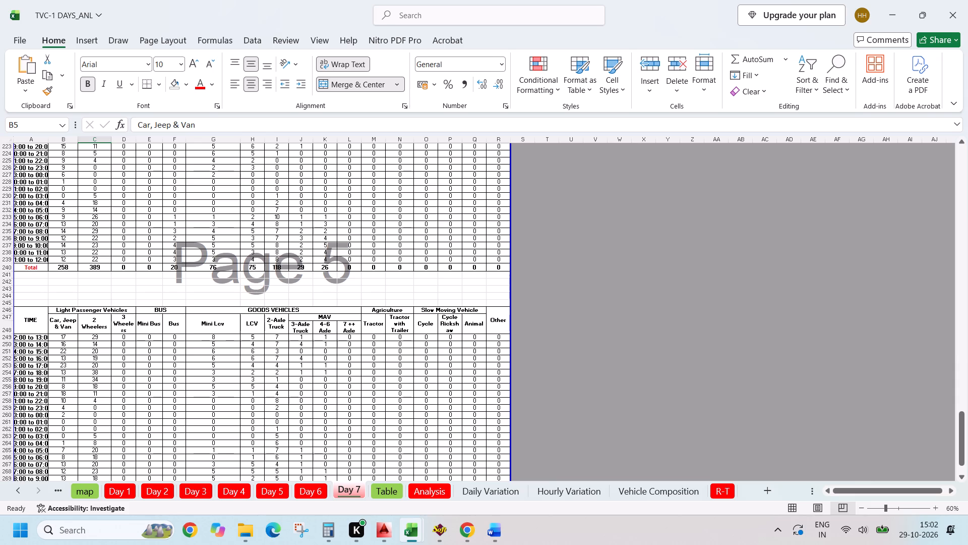
scroll(620, 409, down, 6)
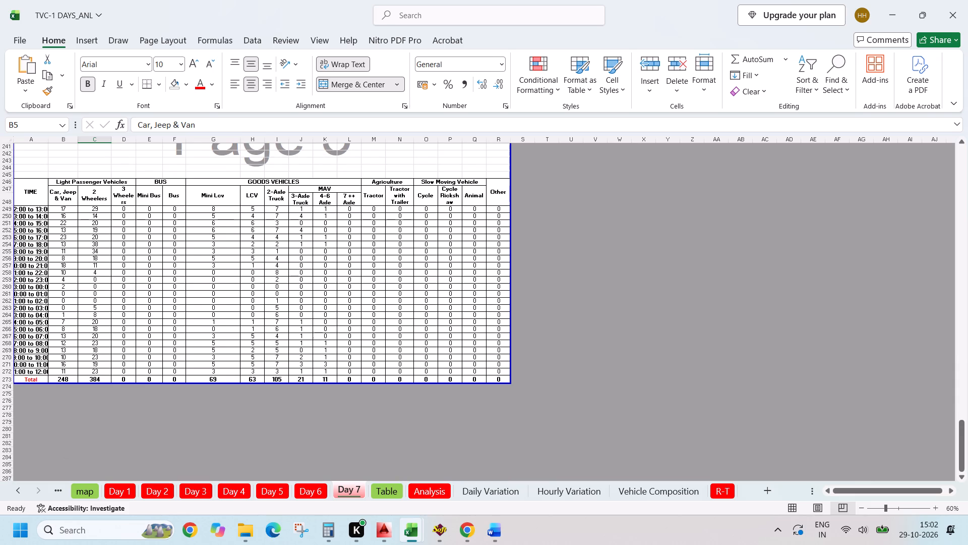
scroll(620, 409, up, 15)
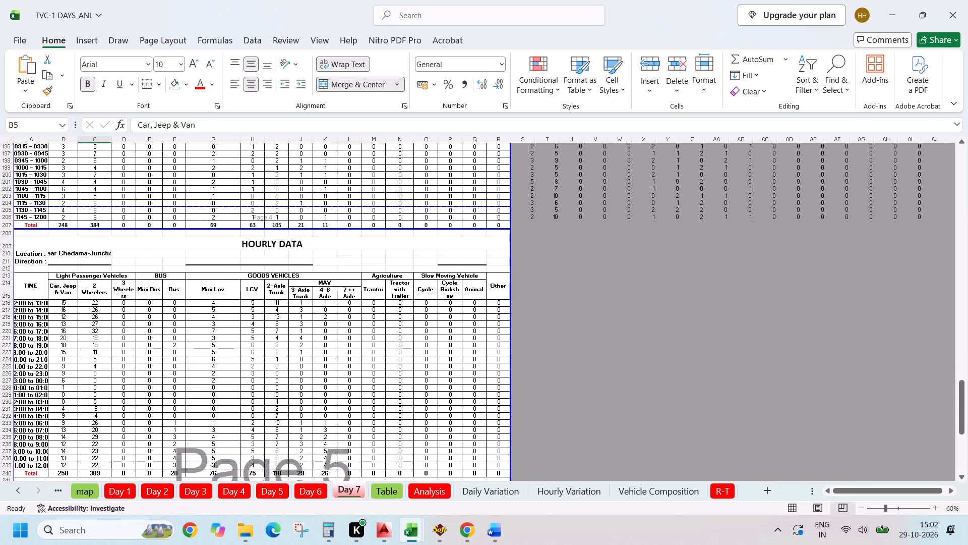
scroll(620, 409, up, 13)
scroll(620, 409, down, 9)
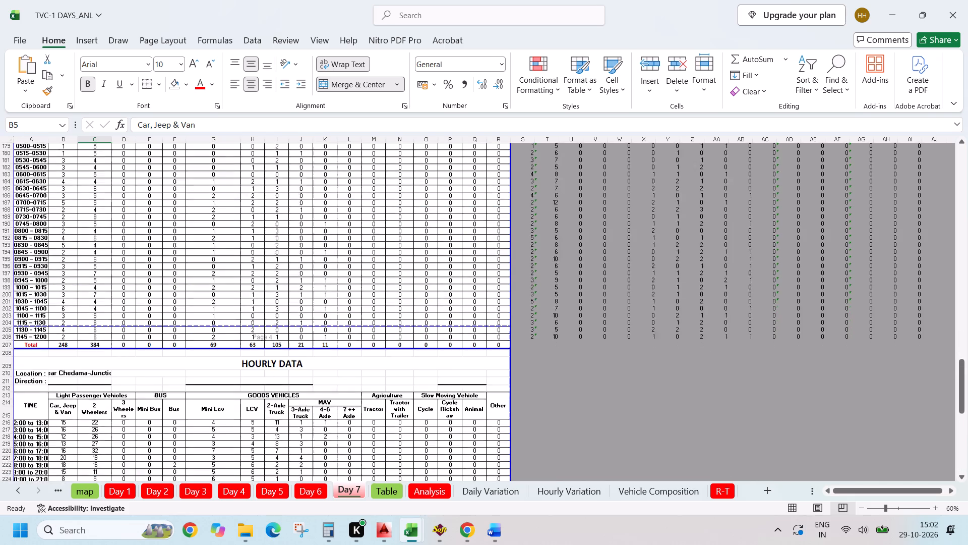
scroll(619, 409, down, 16)
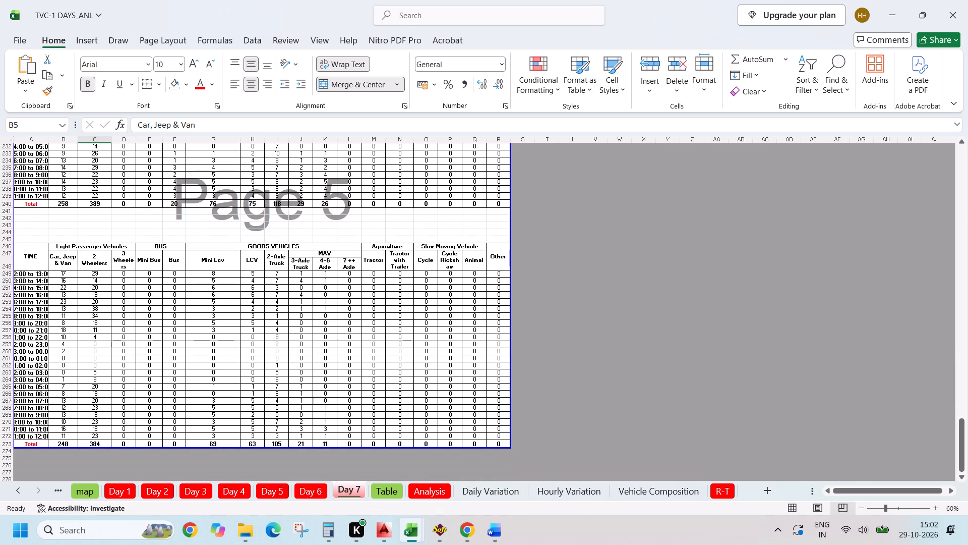
click(427, 489)
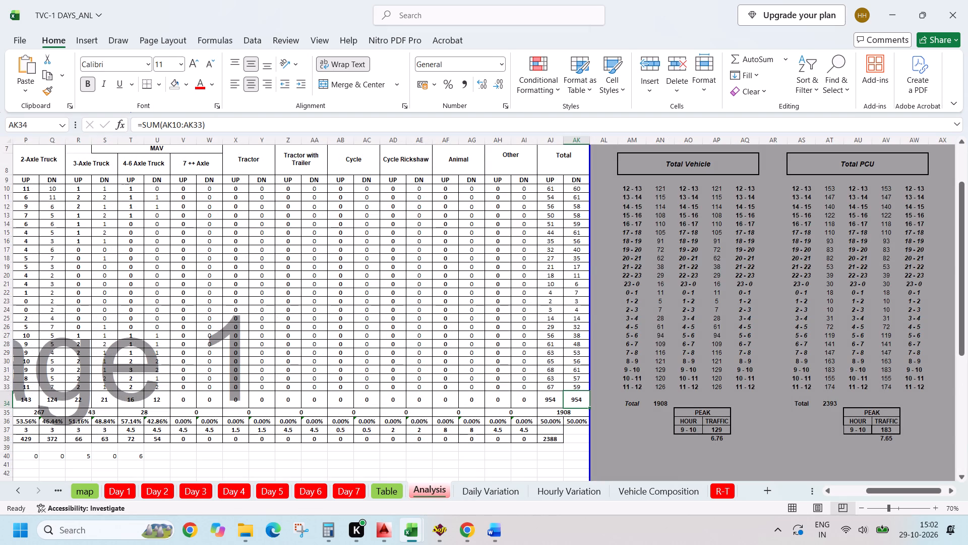
scroll(559, 459, down, 5)
scroll(561, 457, up, 16)
scroll(571, 451, down, 11)
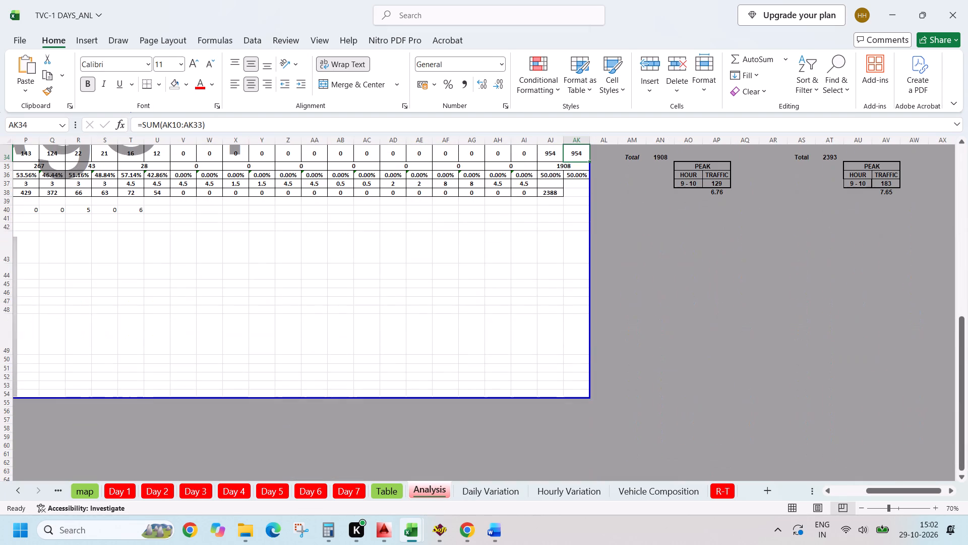
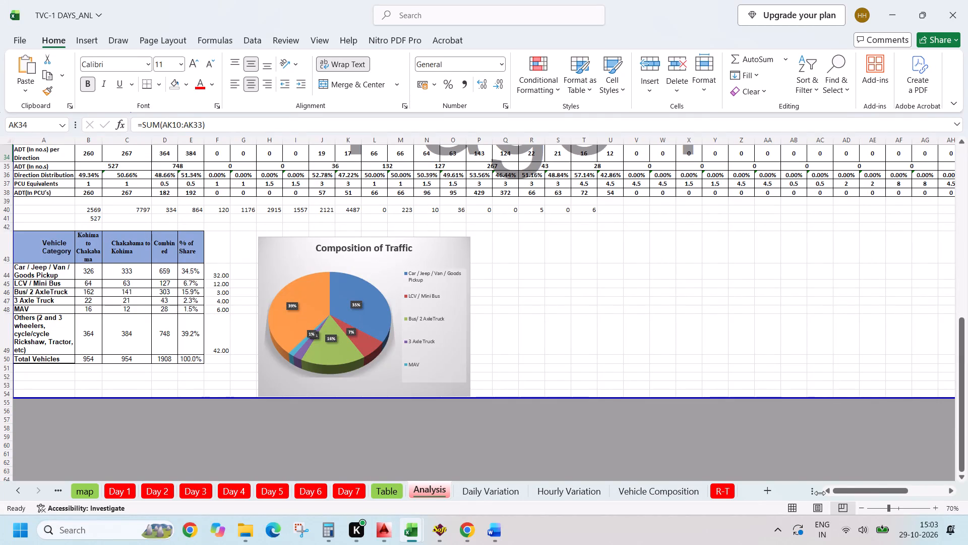
Locate Table 7 in the Word report and select the matching directional and combined composition values, B44:D50, in the workbook's Analysis sheet.
key(alt+Tab)
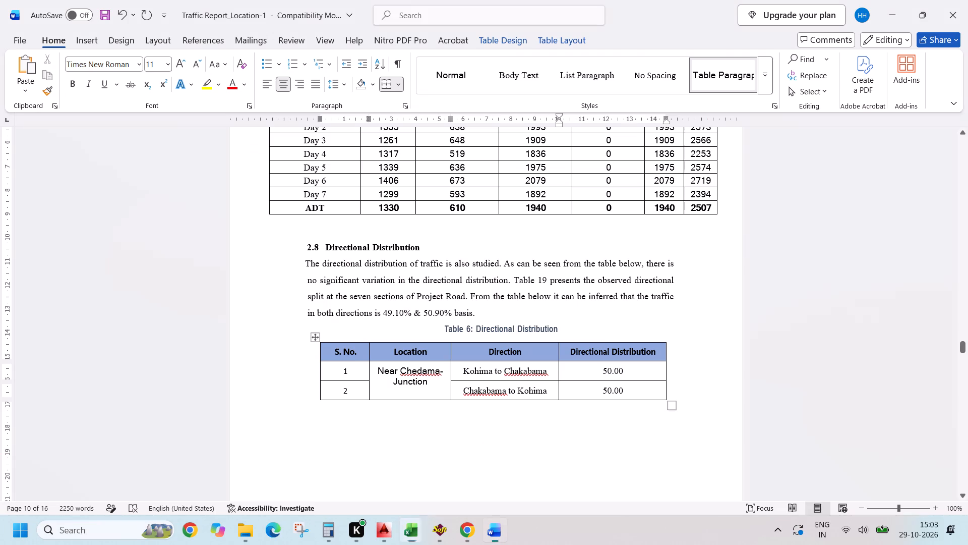
scroll(615, 387, down, 5)
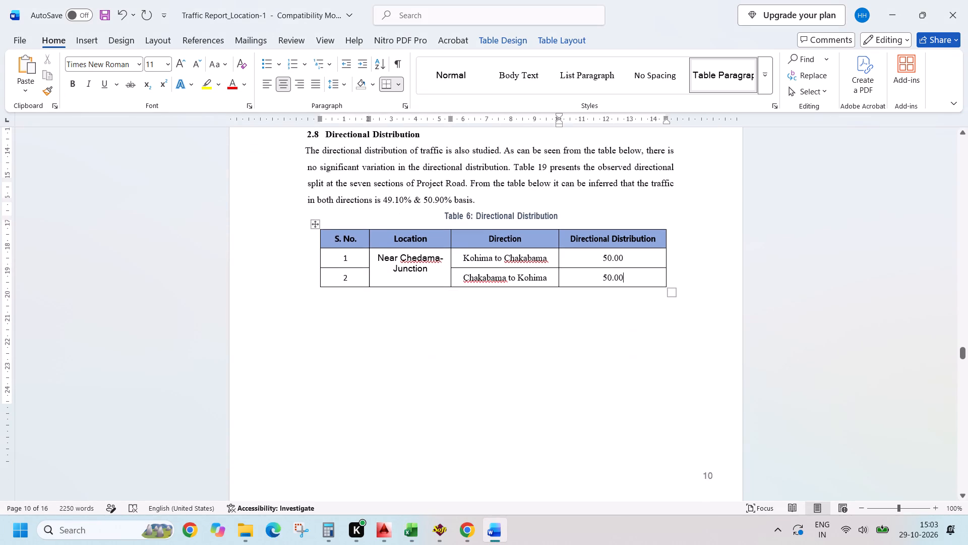
scroll(615, 389, down, 14)
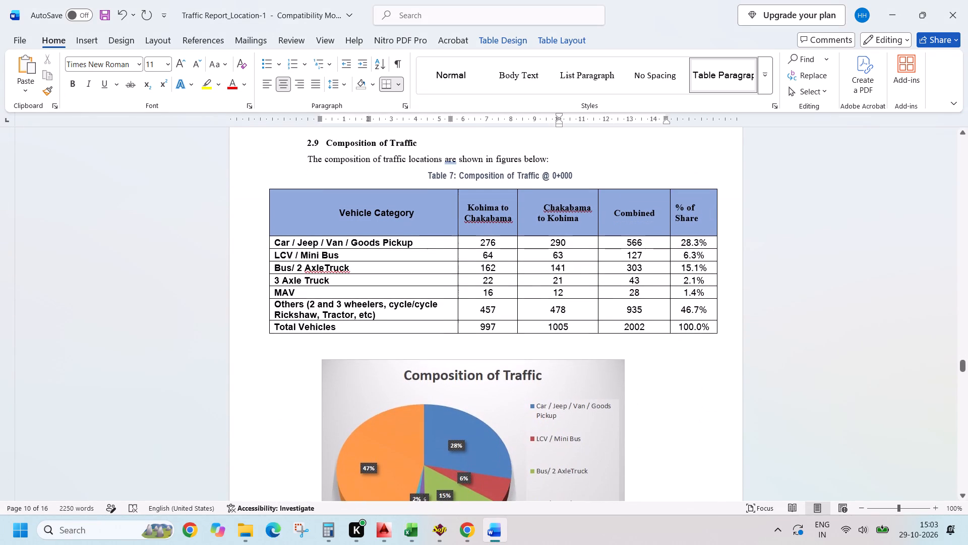
key(alt+Tab)
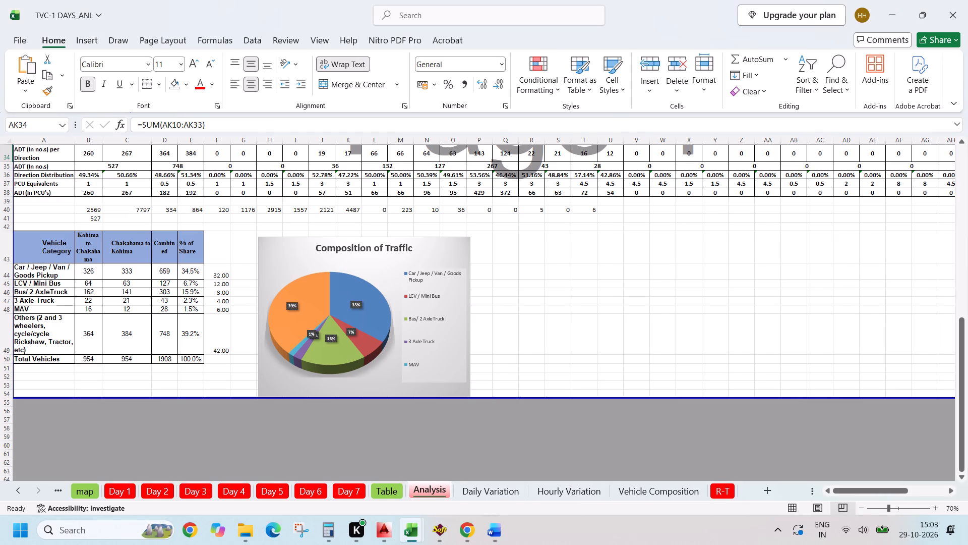
drag(93, 269, 158, 355)
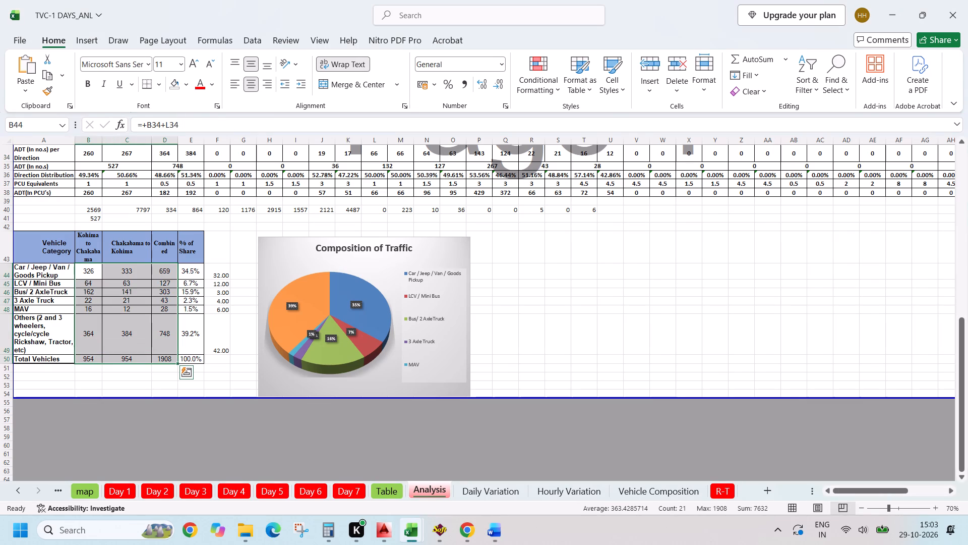
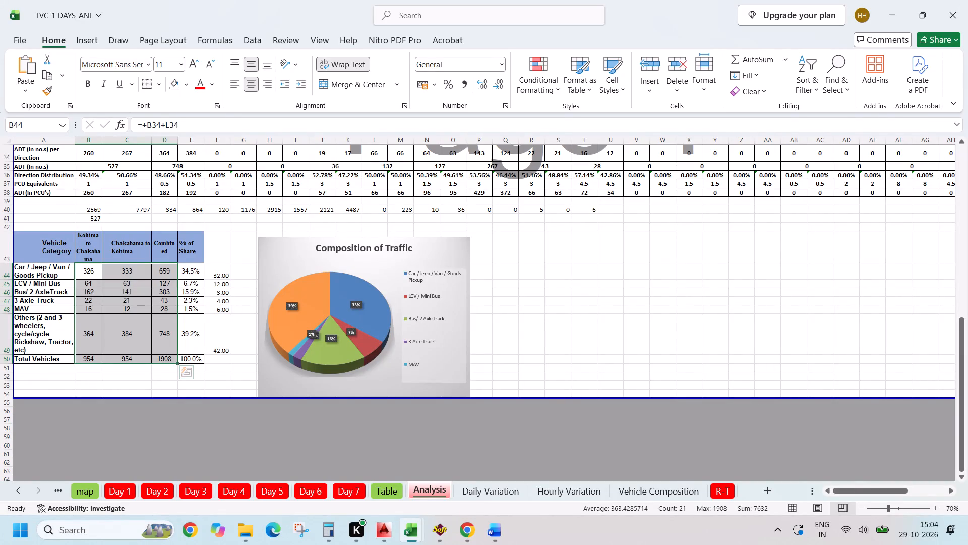
Replace Table 7's directional, combined and % of Share values in the Word report with B44:E50 from the workbook's Analysis sheet.
drag(87, 268, 180, 361)
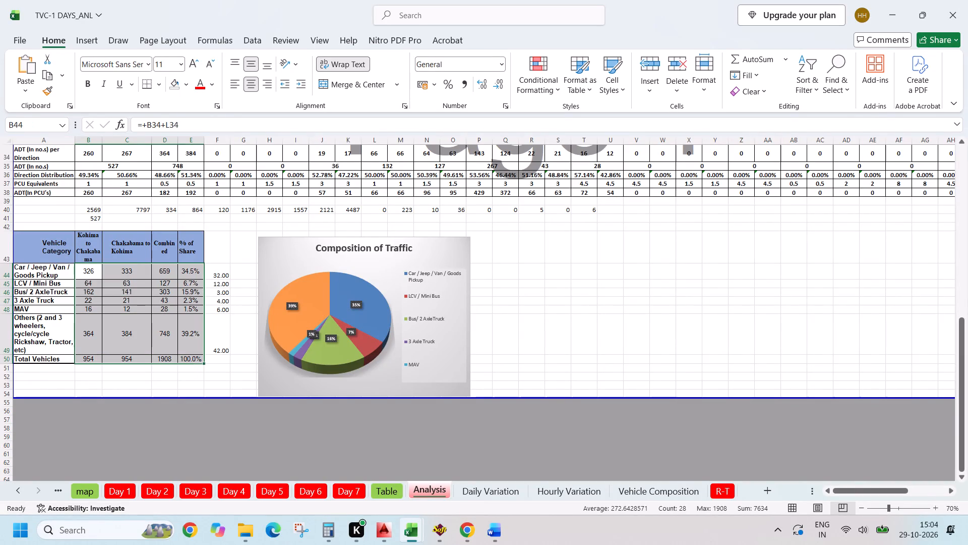
key(ctrl+c)
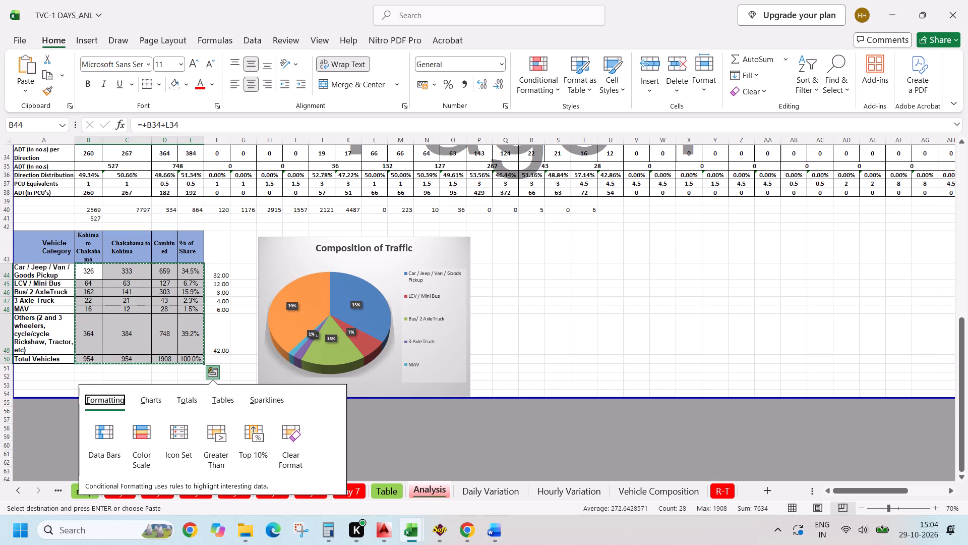
key(alt+Tab)
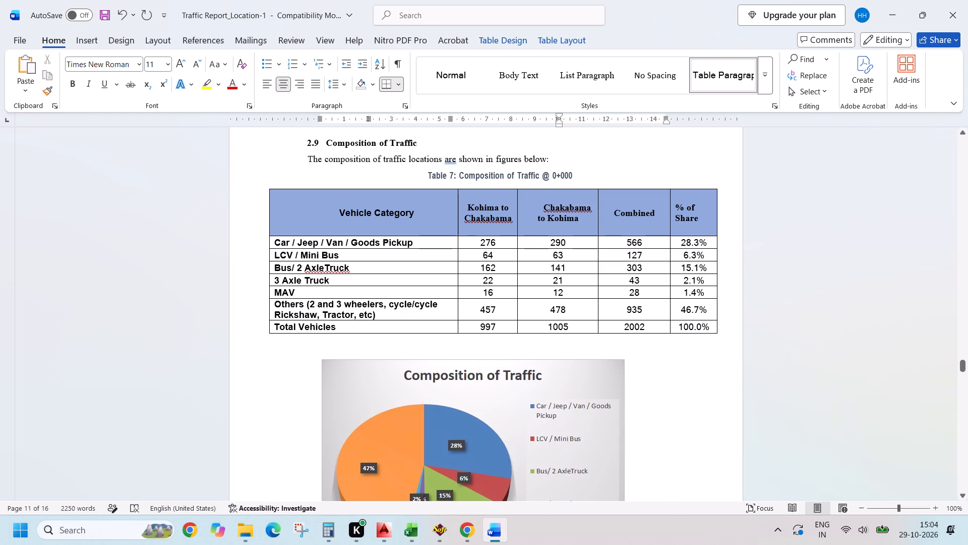
drag(474, 242, 698, 322)
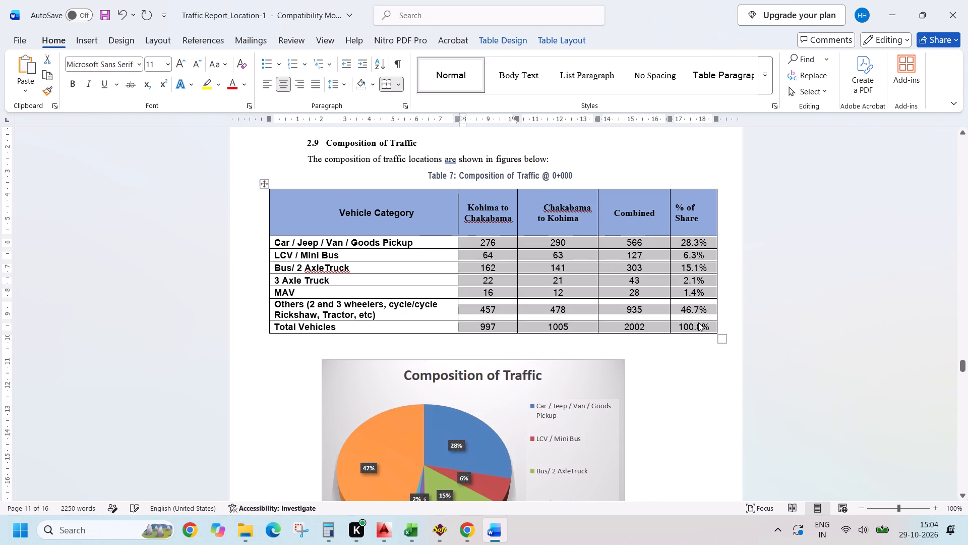
key(ctrl+v)
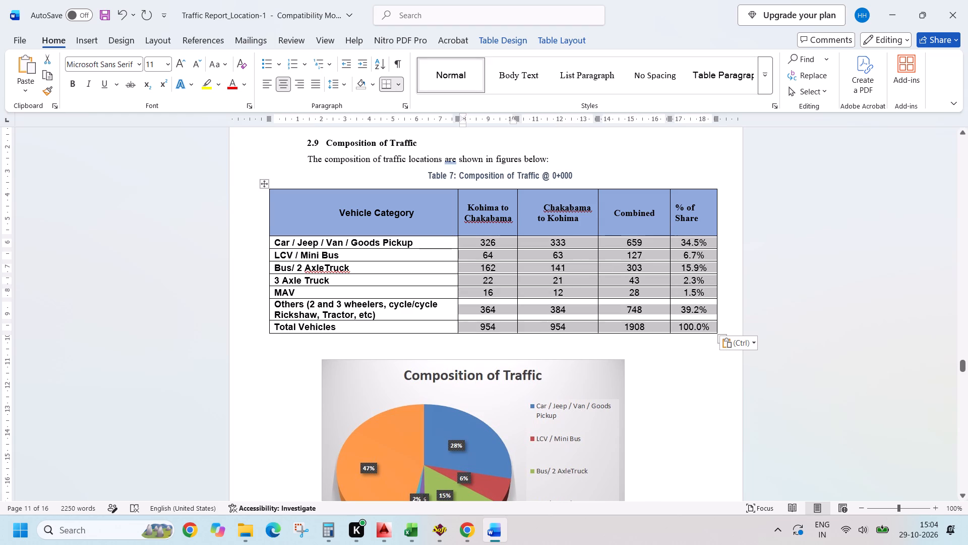
Replace the report's old Composition of Traffic chart with the Analysis sheet's current pie chart, pasted as a JPEG picture.
scroll(553, 271, down, 4)
click(549, 240)
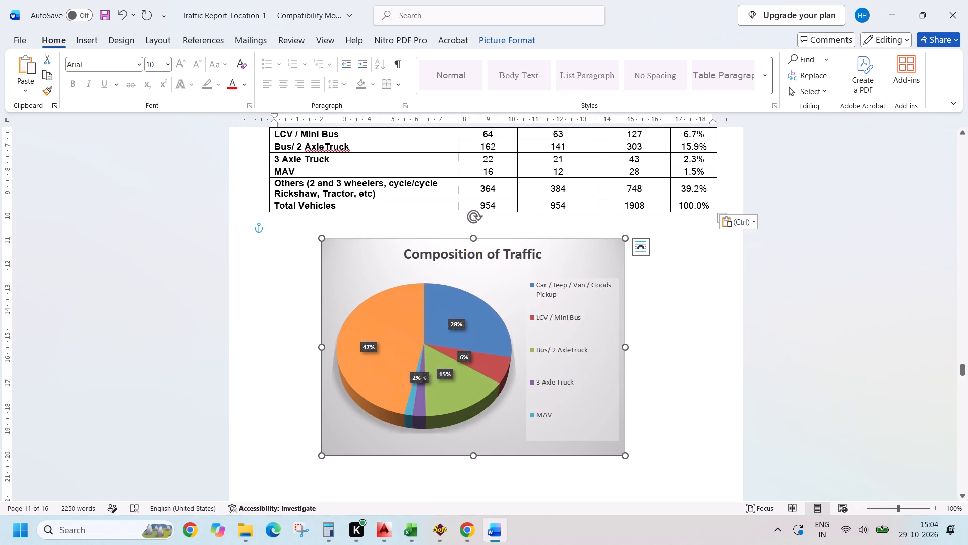
key(Delete)
key(alt+Tab)
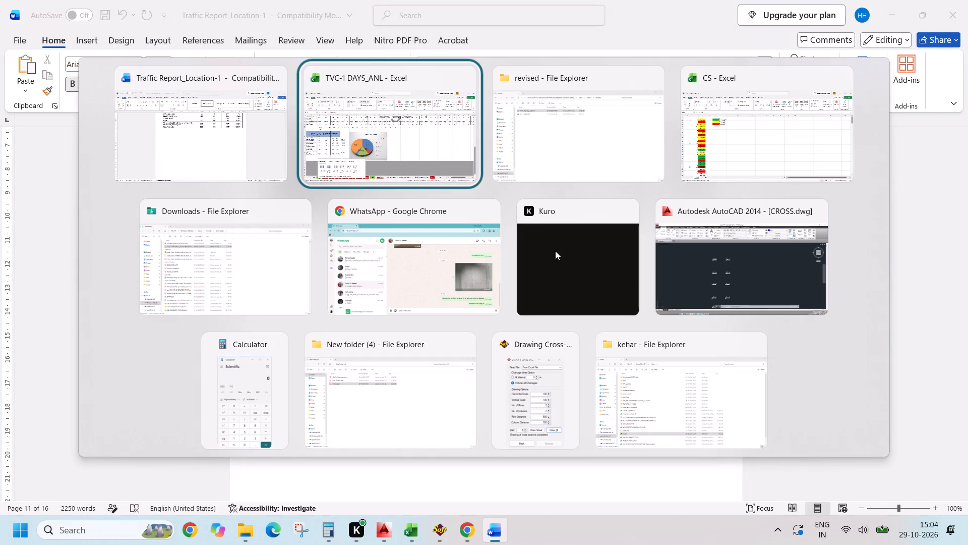
click(428, 244)
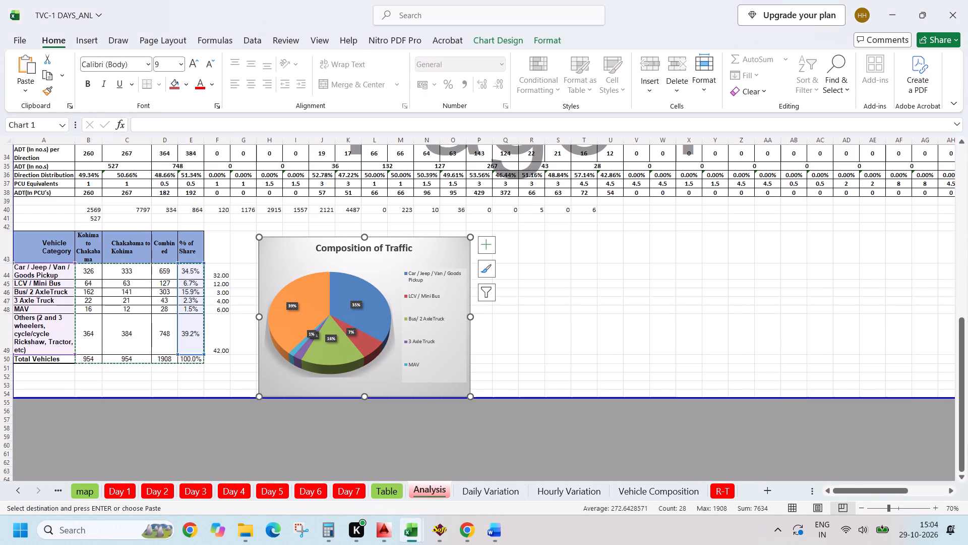
key(ctrl+c)
key(alt+Tab)
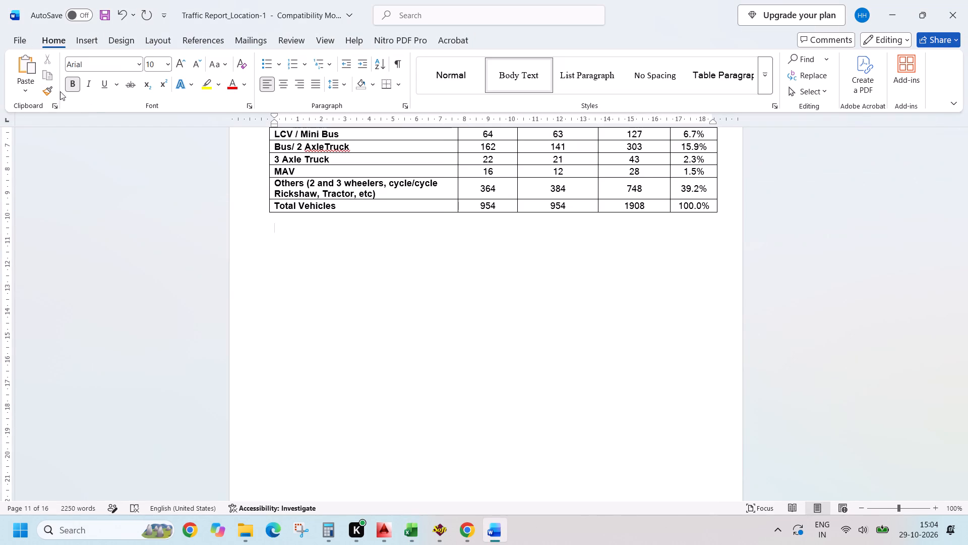
click(22, 95)
click(60, 153)
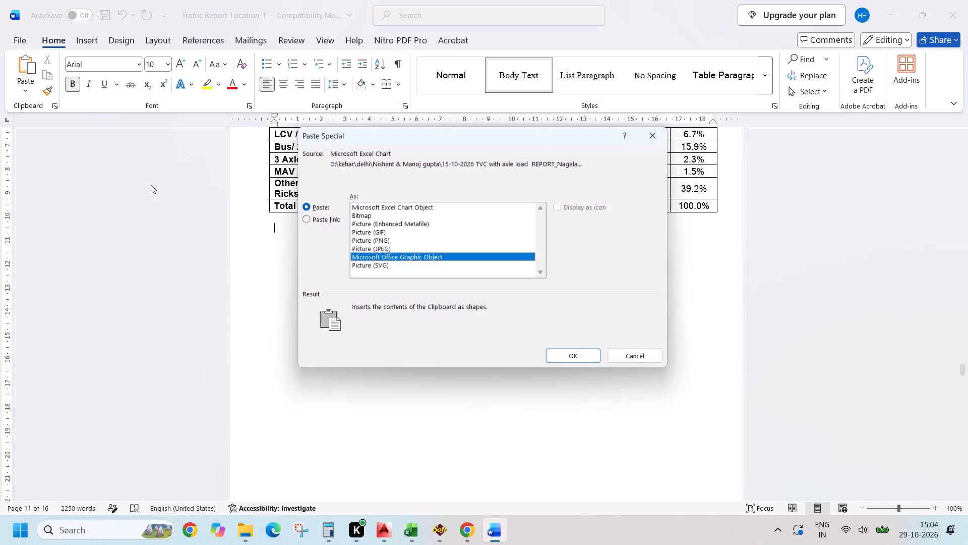
click(386, 248)
click(591, 366)
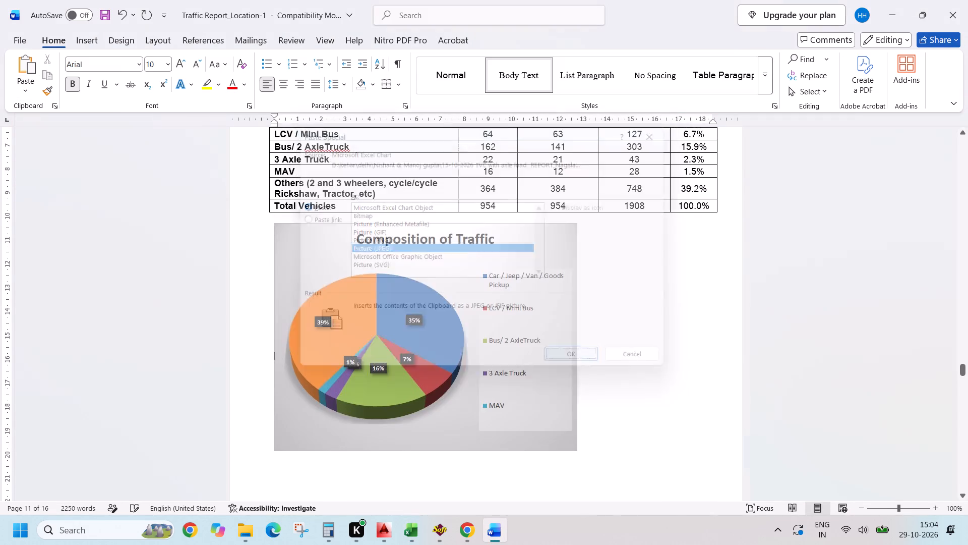
Apply Square text wrapping to the Composition of Traffic picture and centre it beneath Table 7.
double_click(531, 236)
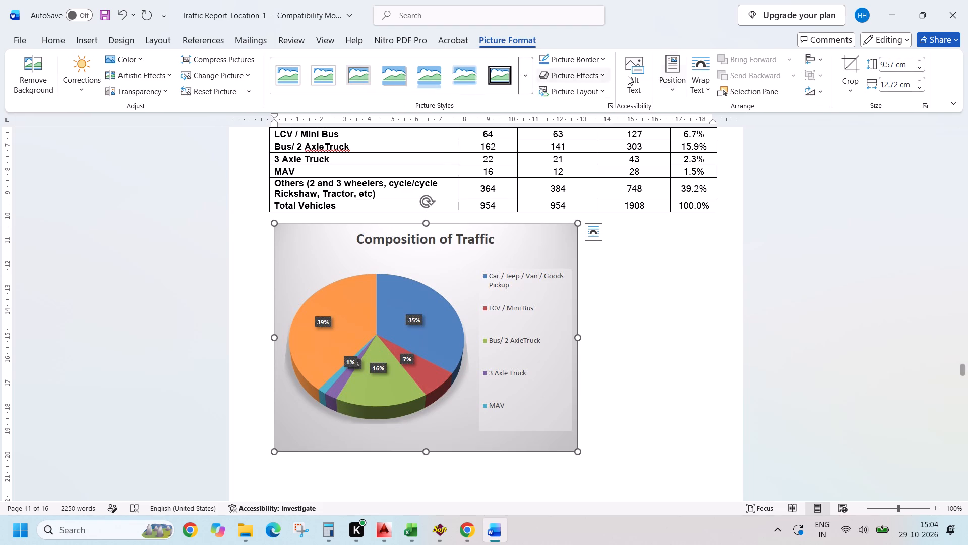
click(710, 91)
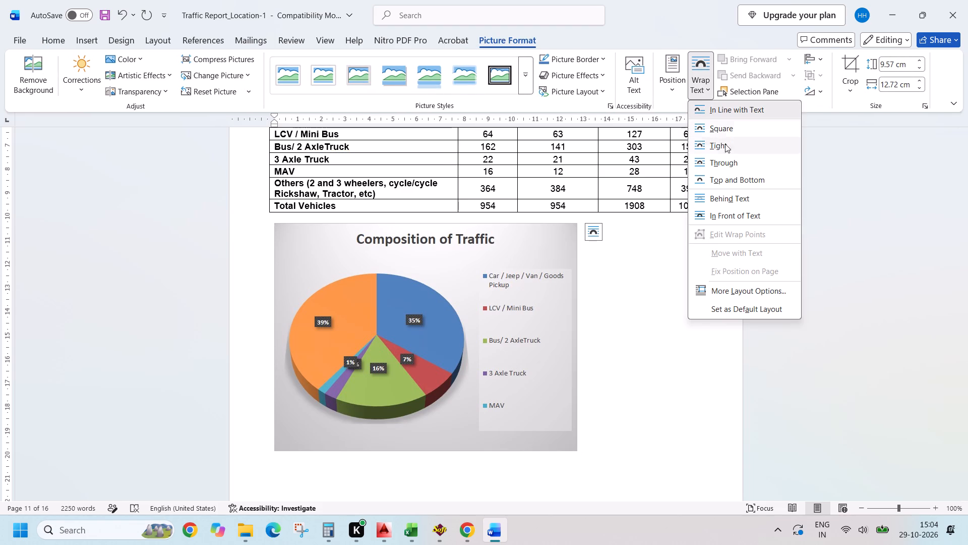
click(725, 134)
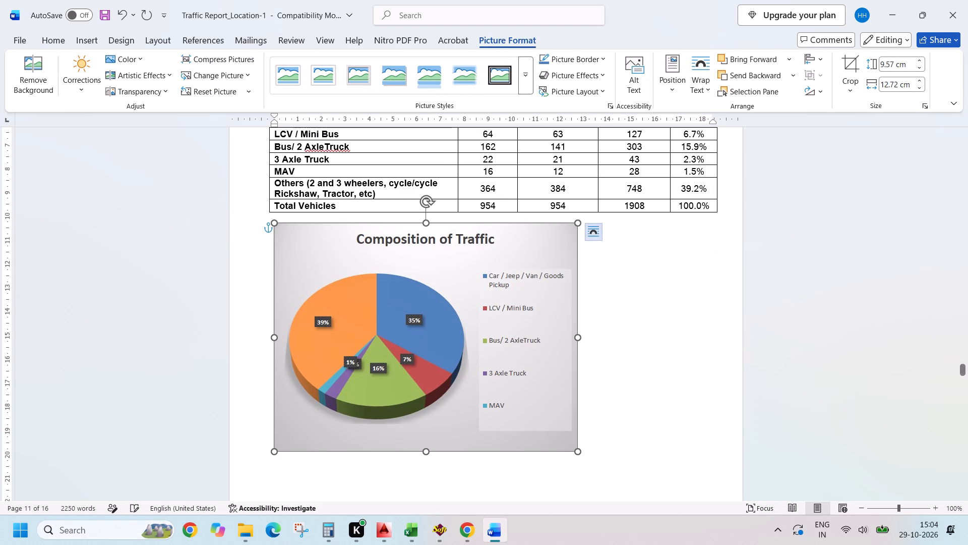
drag(528, 226, 576, 235)
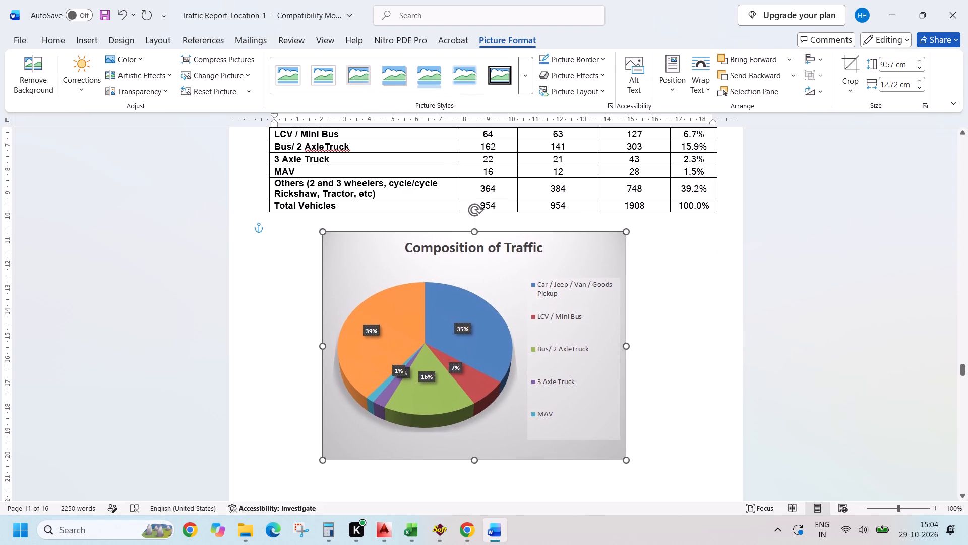
drag(576, 235, 574, 236)
key(Escape)
key(Escape)
key(Escape)
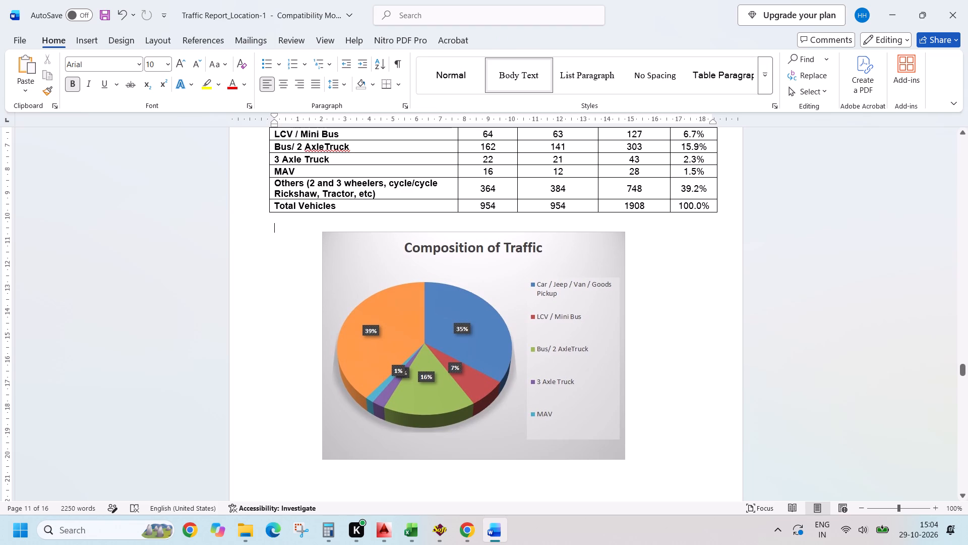
Delete the report's old Hourly Variation of Traffic chart and insert twelve blank lines in its place above the Max average day traffic table.
scroll(577, 232, down, 15)
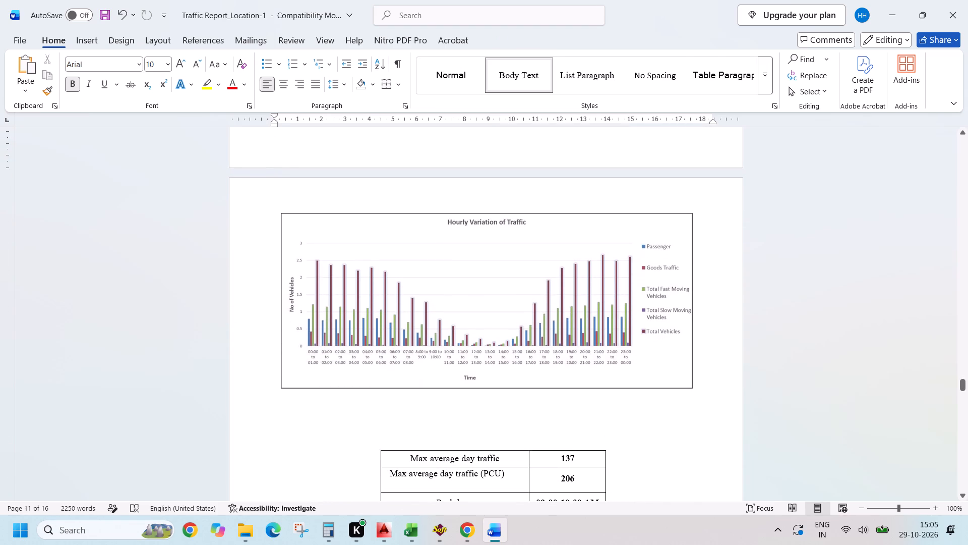
click(570, 221)
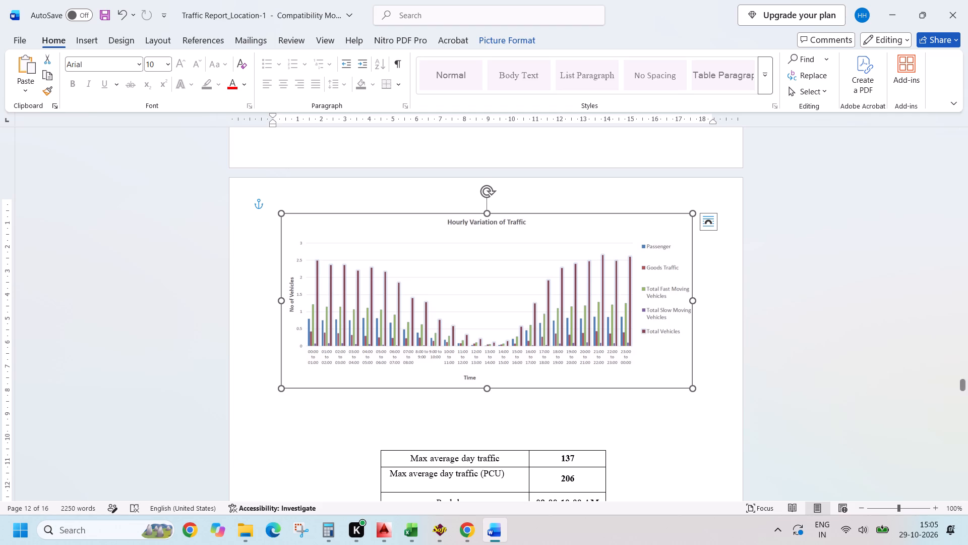
key(Delete)
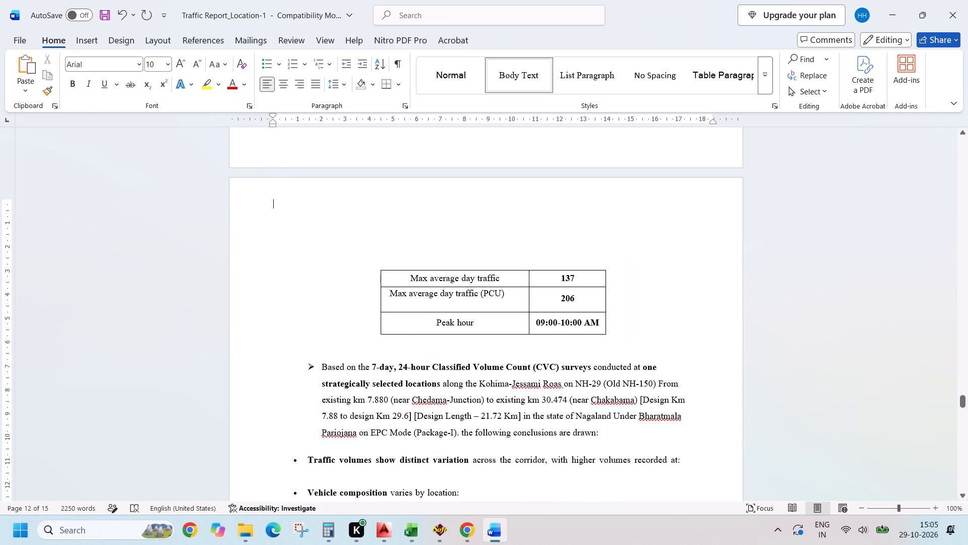
key(Return)
key(Return)
key(Return)
key(Return)
key(Return)
key(Return)
key(Return)
key(Return)
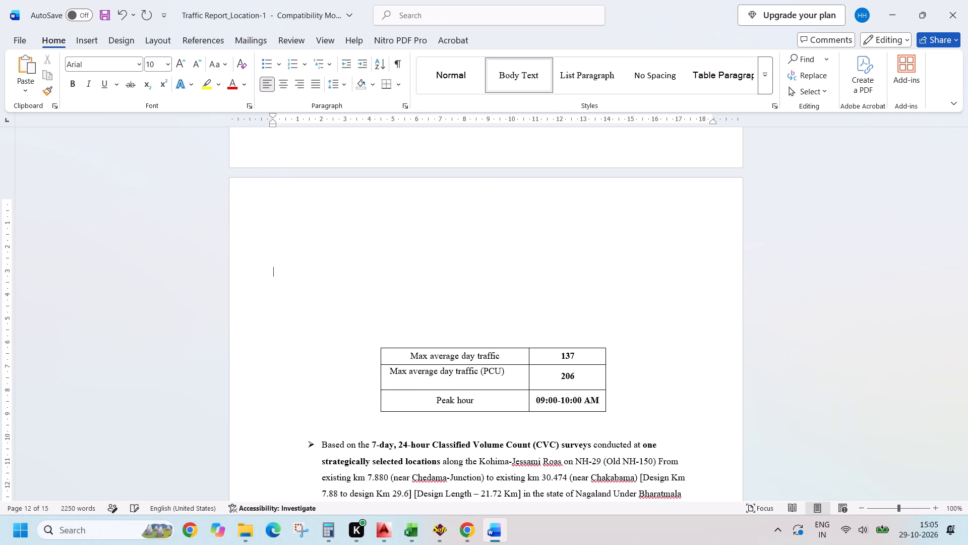
key(Return)
key(Return)
key(Return)
key(Return)
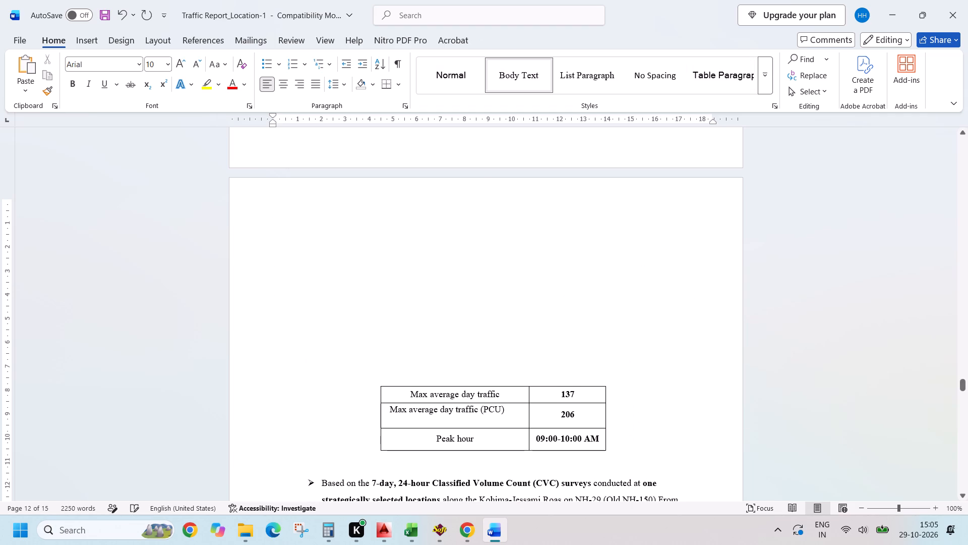
Copy the Hourly Variation of Traffic chart from the workbook's Hourly Variation sheet and paste it at the top of the report page as a JPEG picture.
key(alt+Tab)
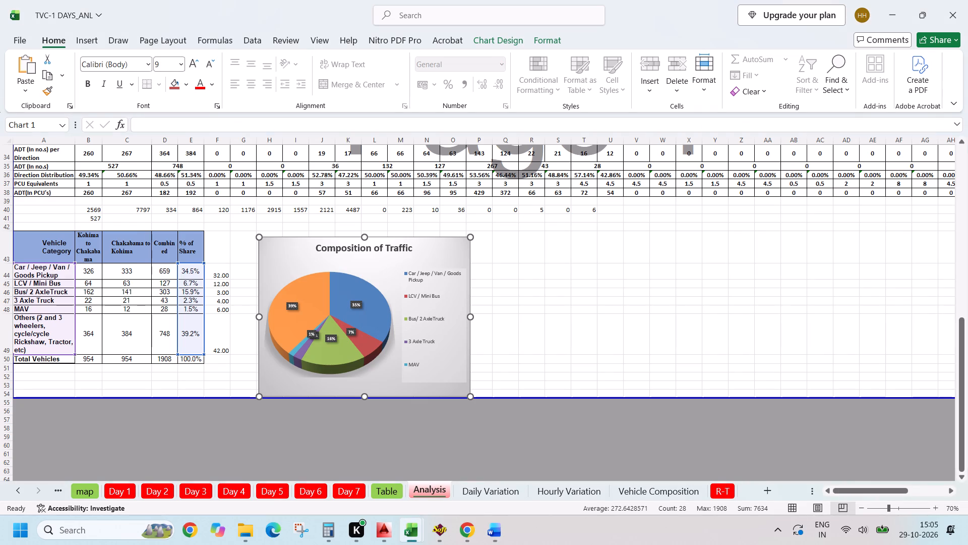
click(489, 489)
scroll(585, 340, down, 6)
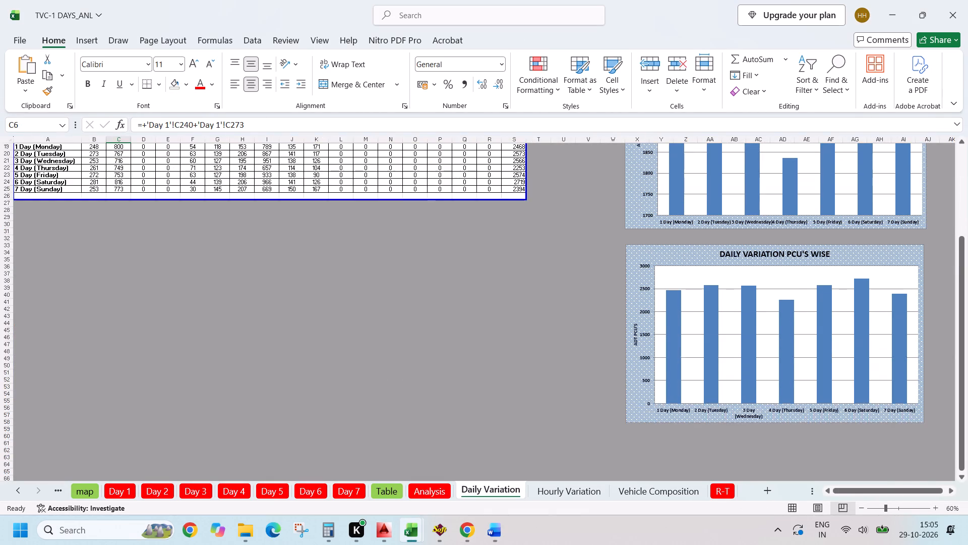
scroll(572, 384, up, 5)
click(594, 489)
scroll(502, 325, down, 12)
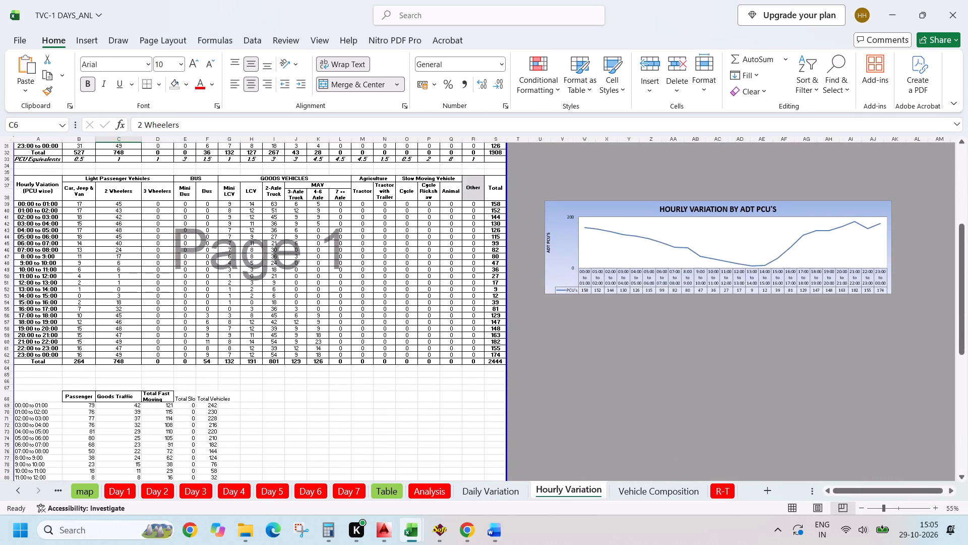
scroll(511, 312, down, 15)
click(343, 268)
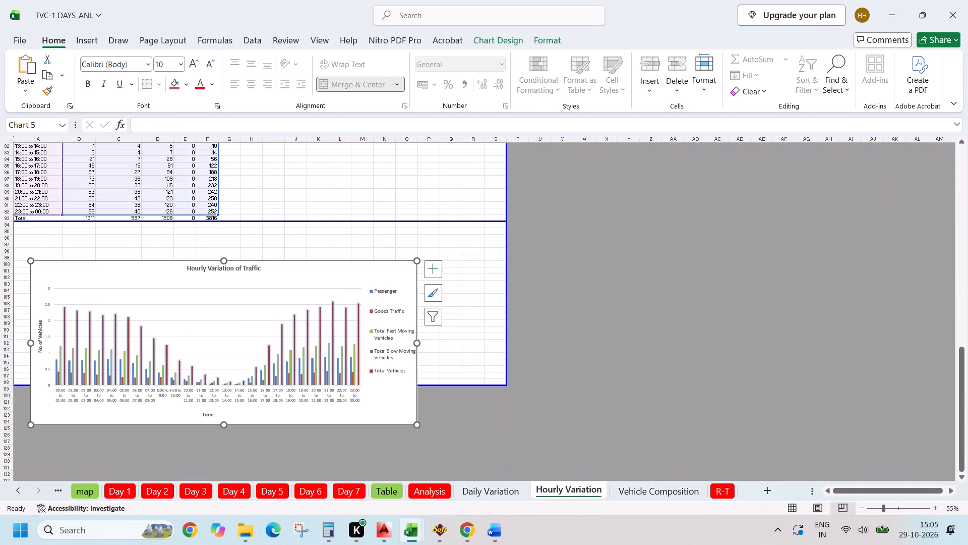
key(ctrl+c)
key(alt+Tab)
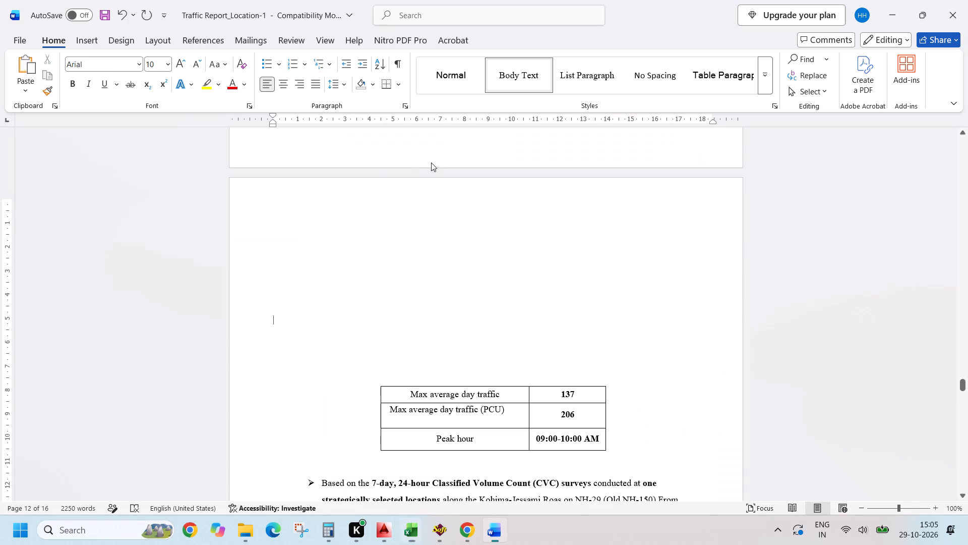
click(305, 202)
click(27, 97)
click(70, 147)
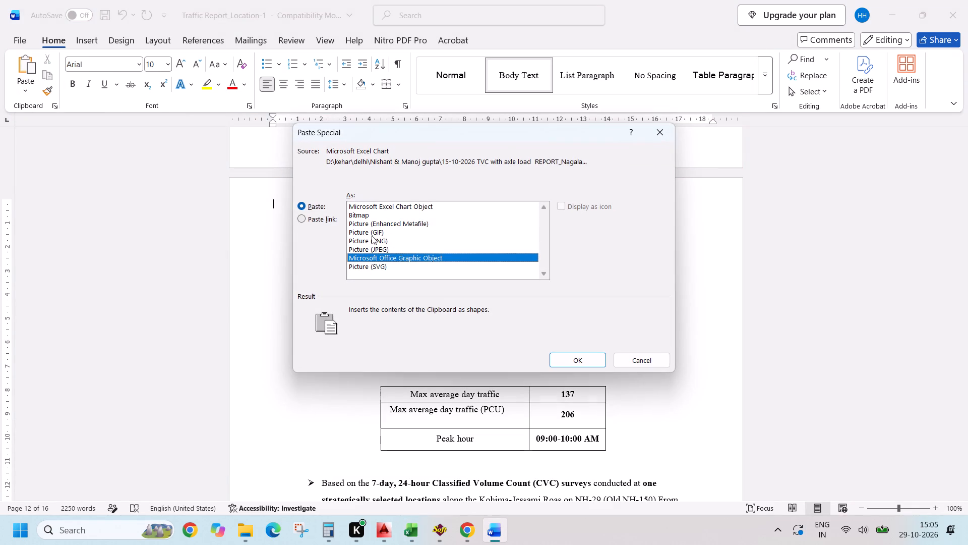
click(384, 247)
click(567, 365)
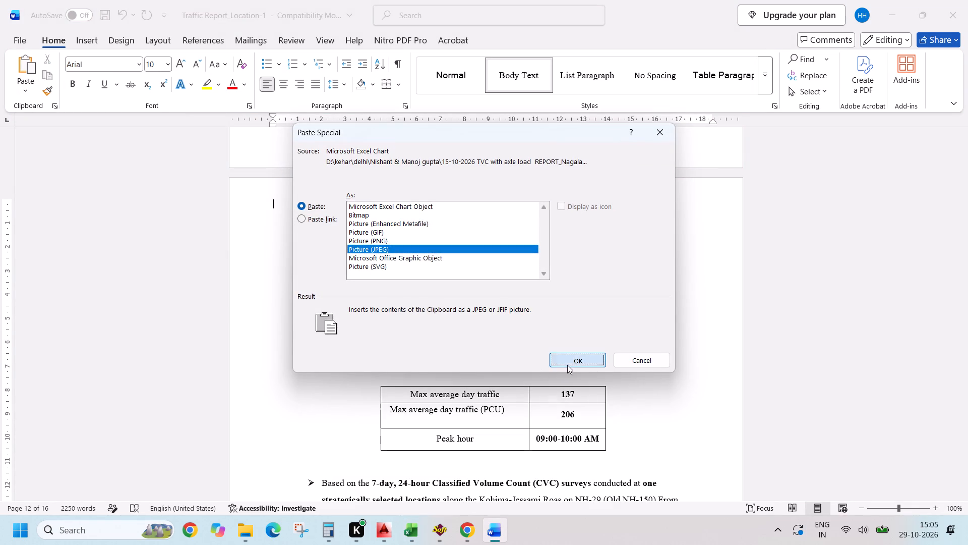
Apply Square wrapping to the Hourly Variation picture, shrink it to about 16.6 by 7.0 cm, and position it above the Max average day traffic table.
double_click(514, 282)
click(707, 87)
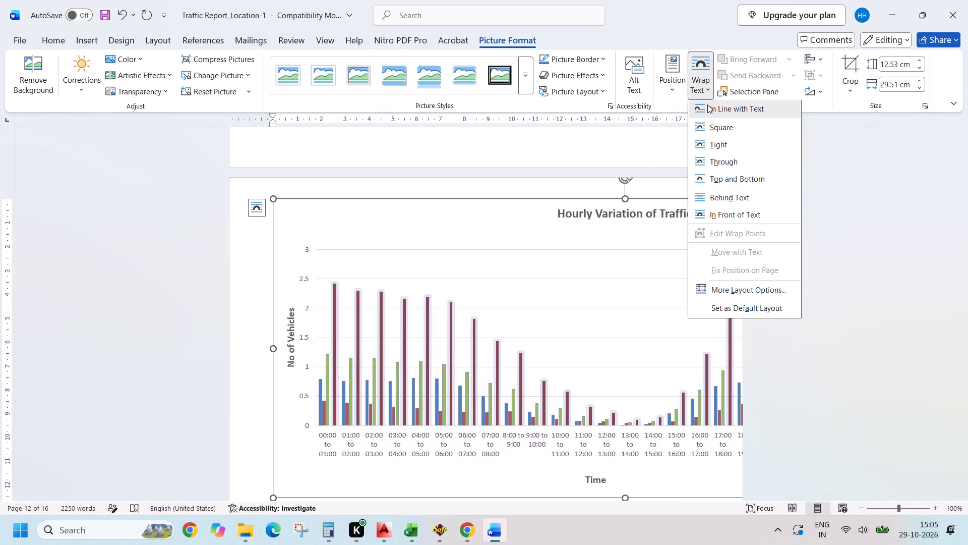
click(730, 123)
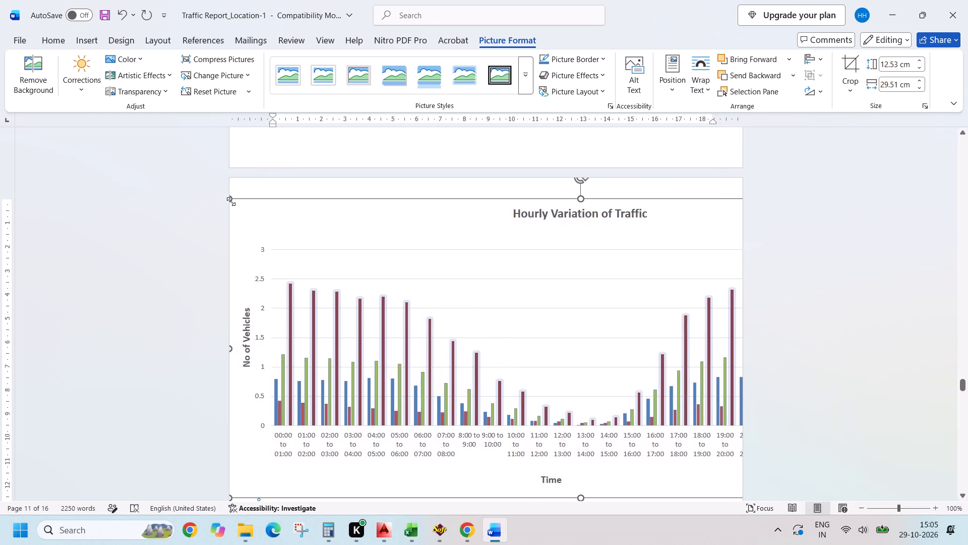
drag(231, 201, 520, 333)
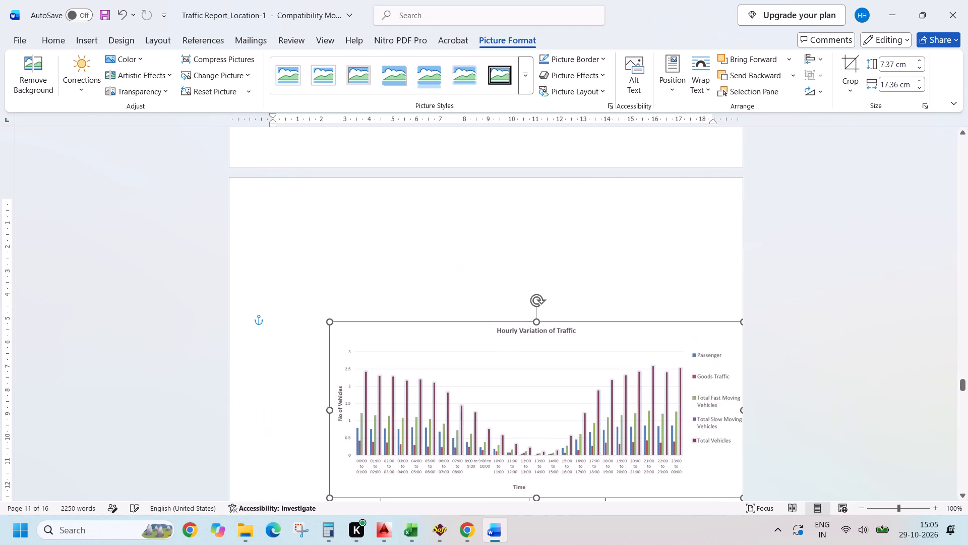
drag(495, 348, 449, 220)
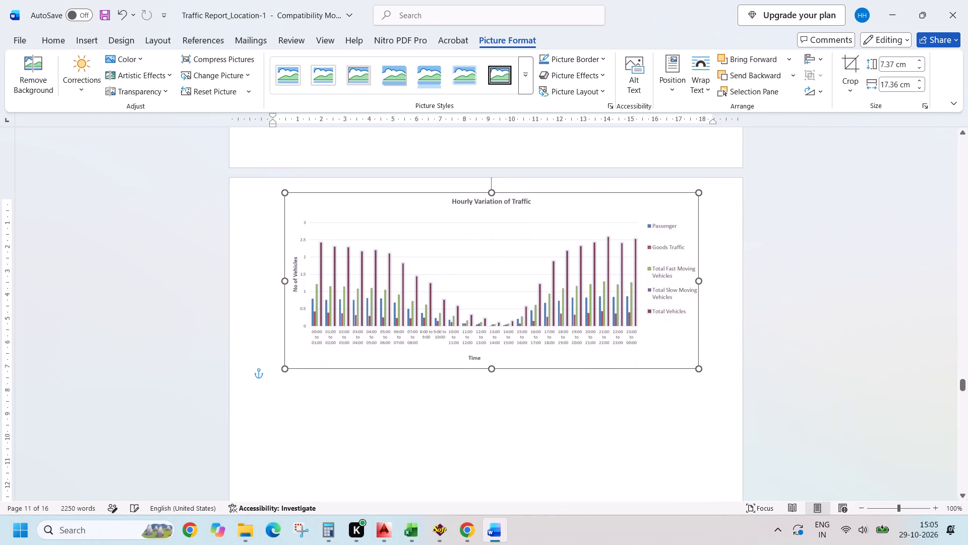
drag(449, 220, 447, 221)
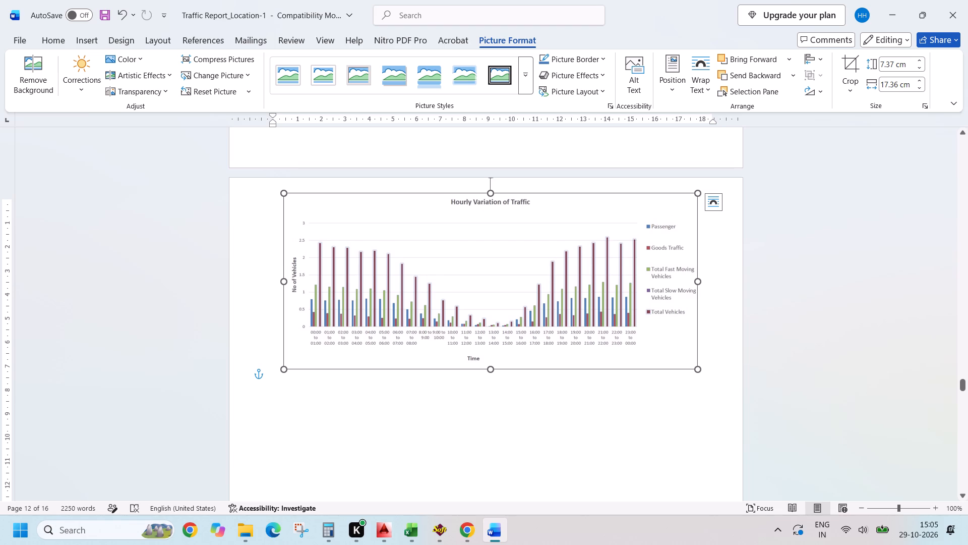
drag(697, 370, 677, 346)
Add a thin black border to the Hourly Variation of Traffic picture and repeat it on the Composition of Traffic picture.
double_click(568, 211)
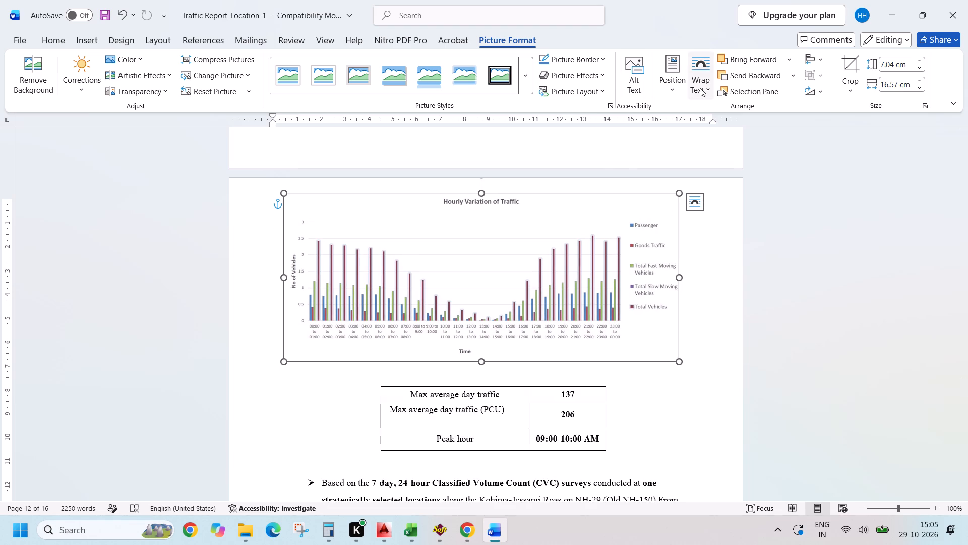
click(585, 61)
click(752, 309)
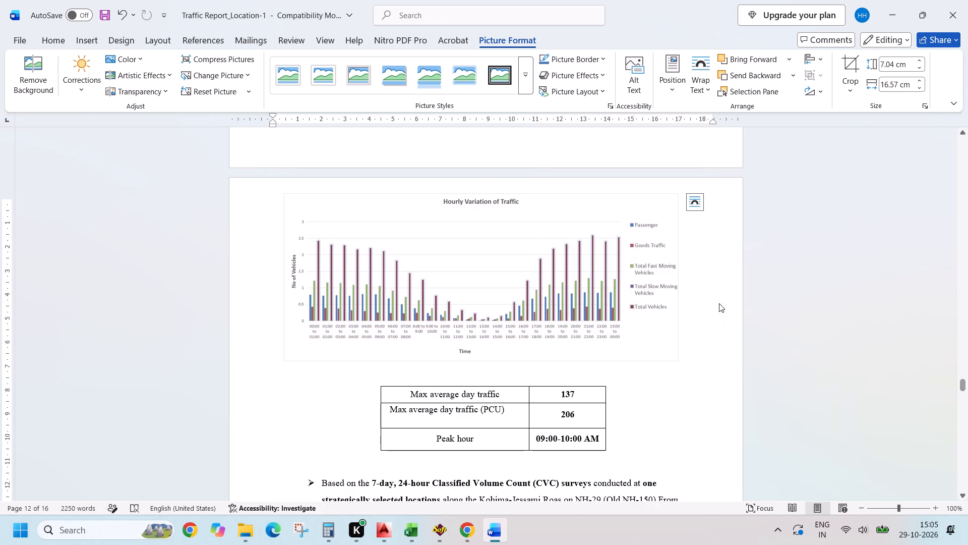
scroll(587, 234, up, 13)
click(573, 175)
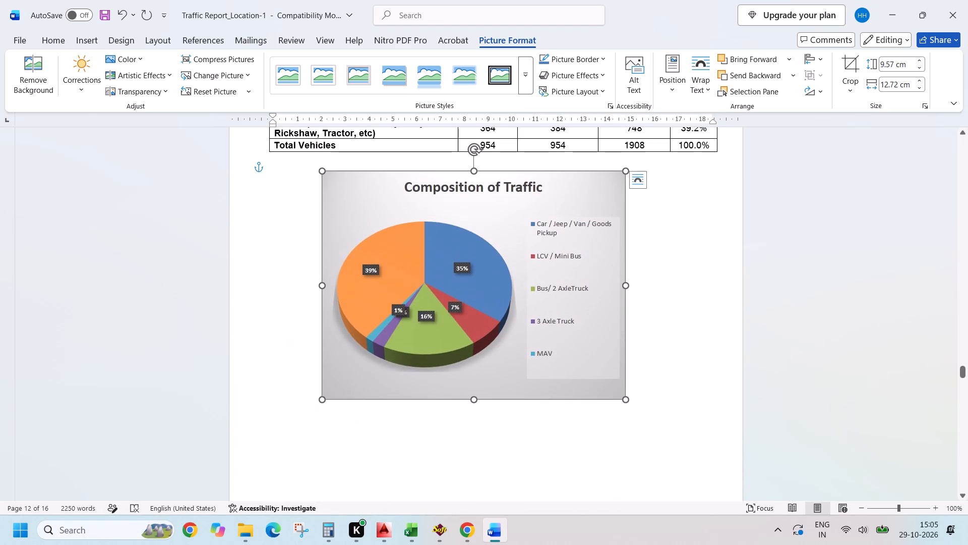
key(F4)
key(Escape)
Using the peak tables on the workbook's Analysis sheet, set the report's Max average day traffic to 129 and its PCU value to 183.
scroll(556, 199, down, 17)
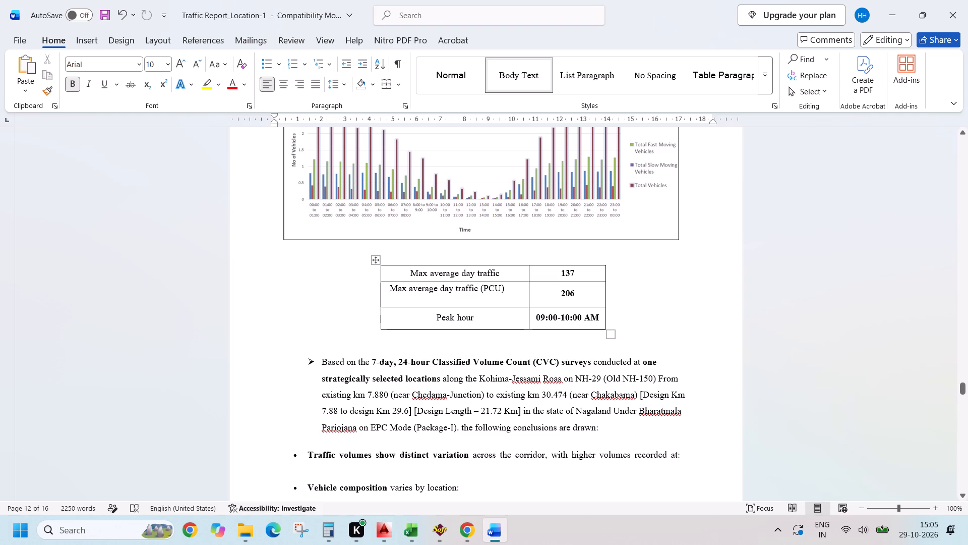
key(alt+Tab)
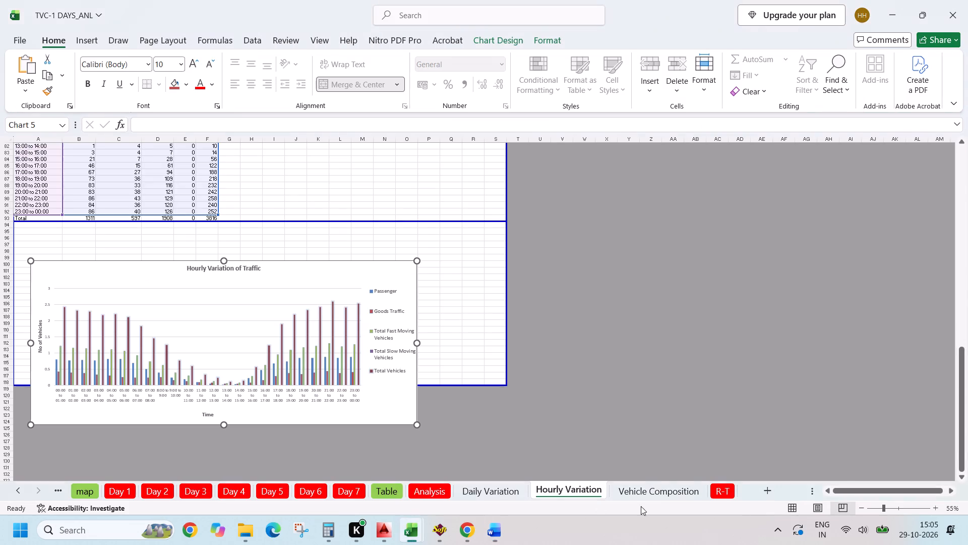
click(429, 488)
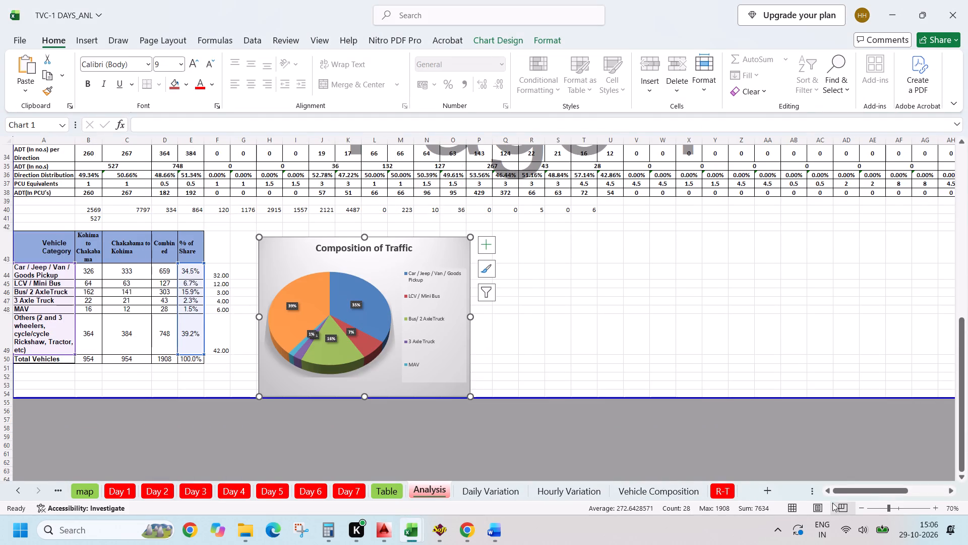
scroll(832, 500, up, 5)
drag(840, 494, 854, 490)
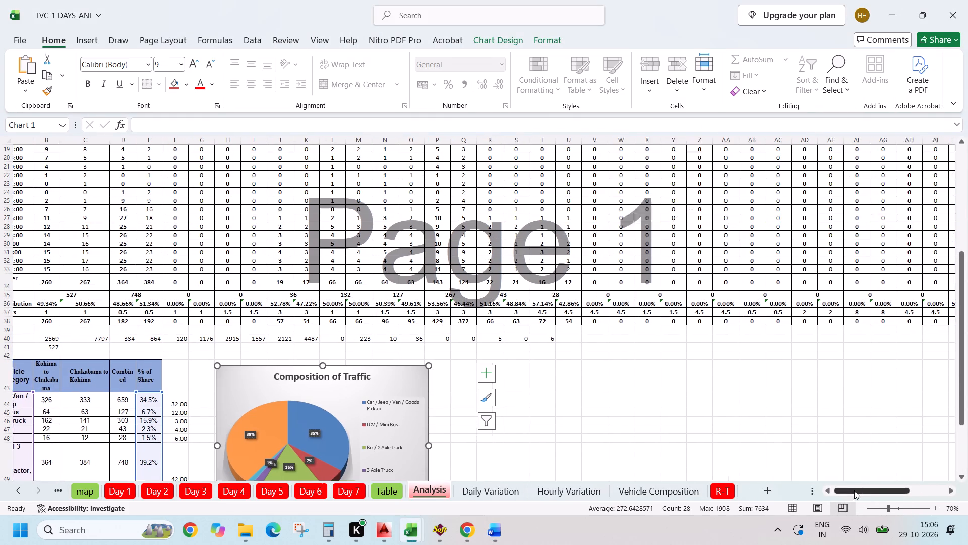
drag(854, 490, 876, 487)
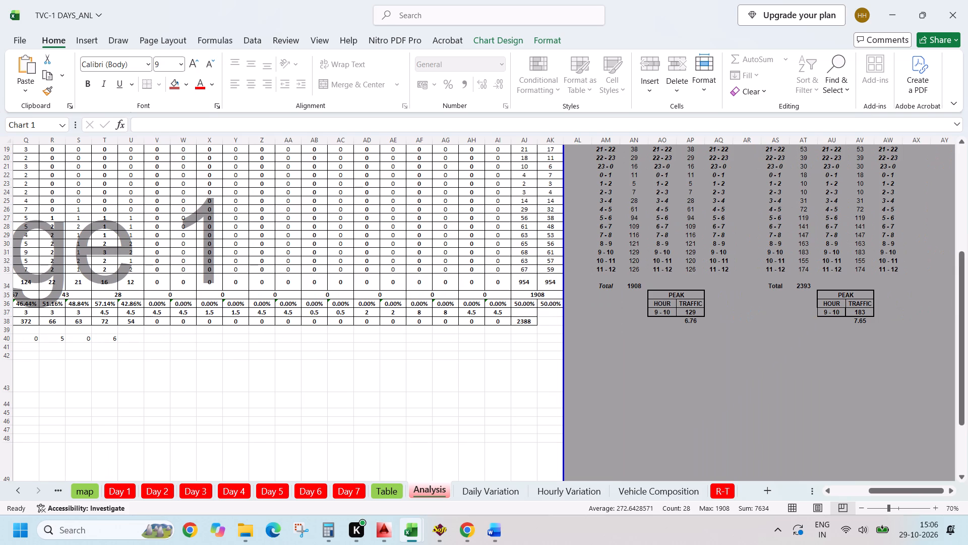
key(alt+Tab)
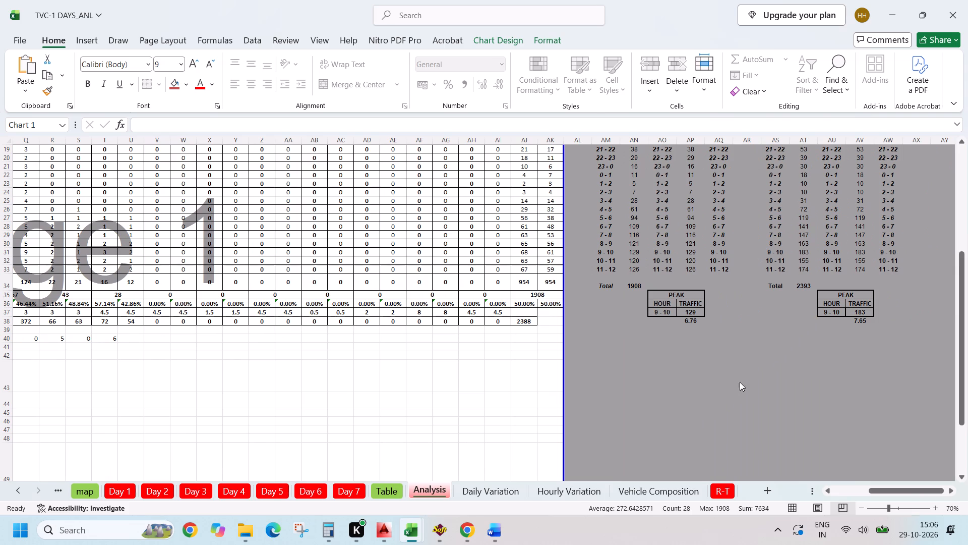
drag(577, 275, 569, 278)
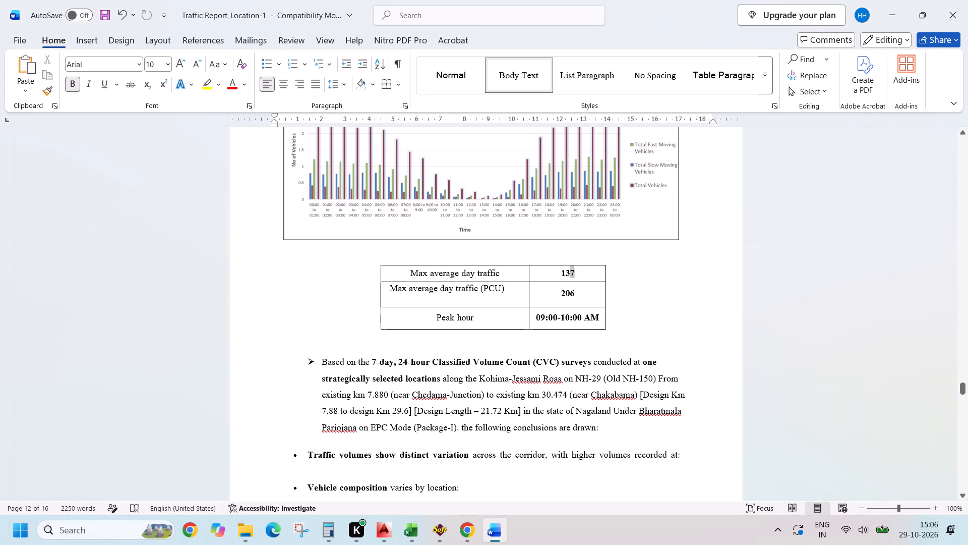
drag(569, 278, 566, 278)
text(29)
drag(578, 291, 576, 291)
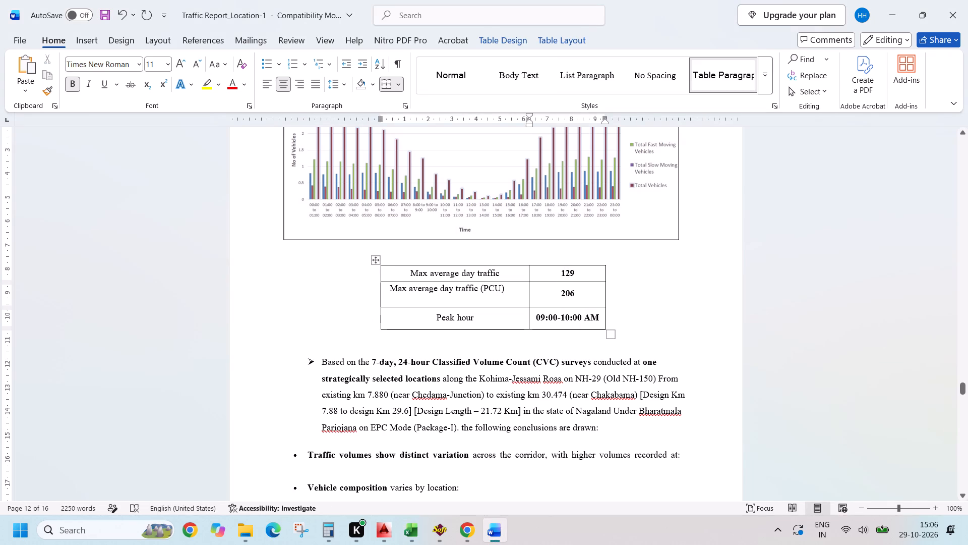
drag(576, 291, 556, 298)
text(183)
key(alt+Tab)
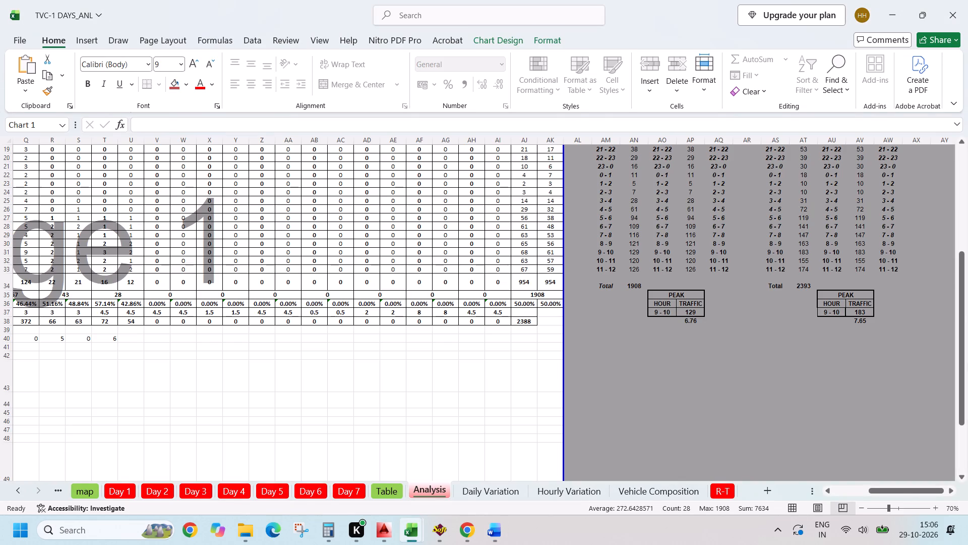
key(alt+Tab)
Review the report's VDF Summary and Cumulative Standard Axle (MSA) tables, and examine the workbook's Table and Analysis sheets for the matching traffic data.
scroll(573, 320, down, 2)
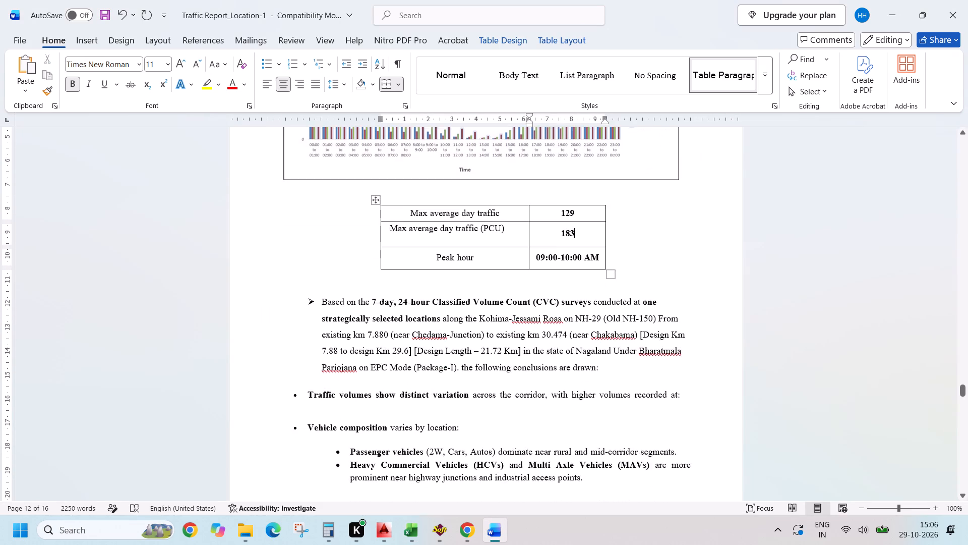
scroll(573, 320, down, 4)
scroll(574, 318, down, 17)
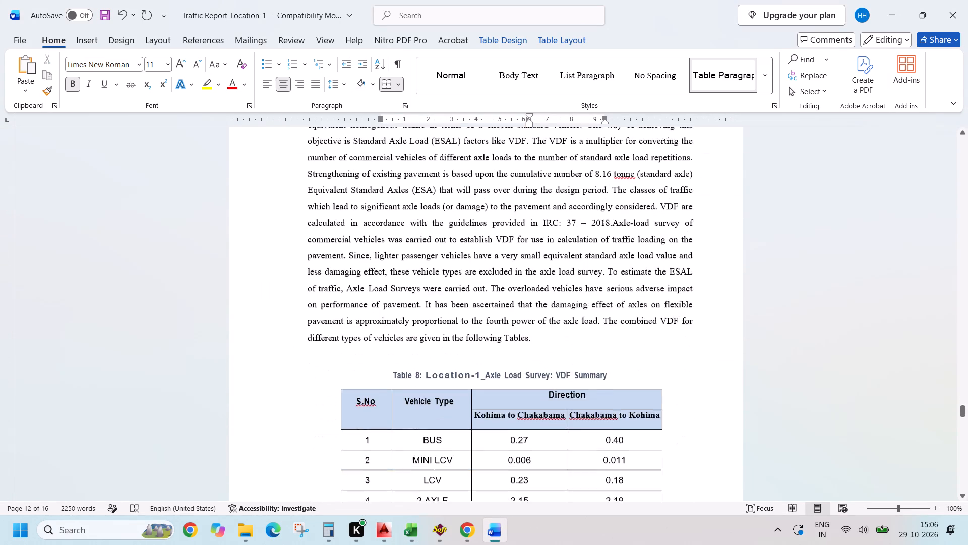
scroll(578, 309, down, 4)
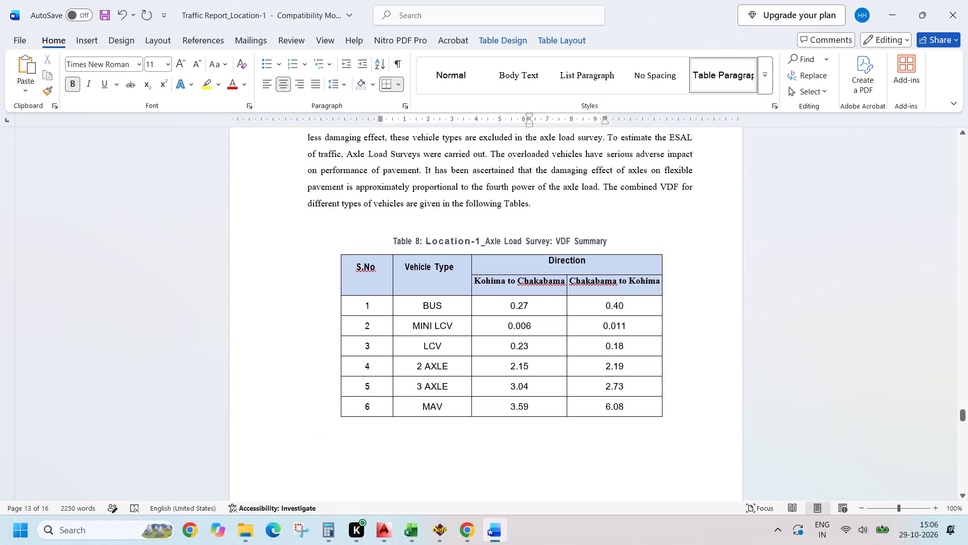
scroll(578, 309, down, 12)
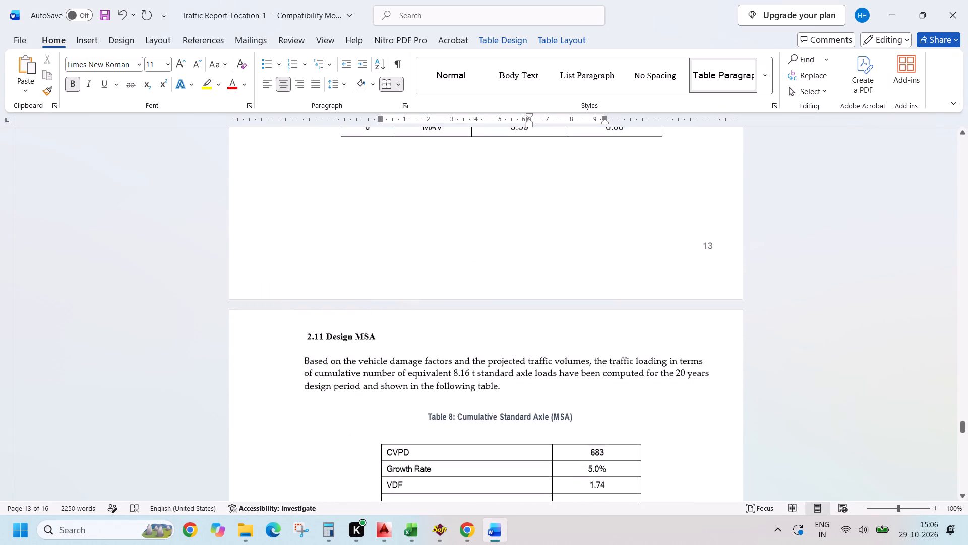
scroll(578, 309, down, 3)
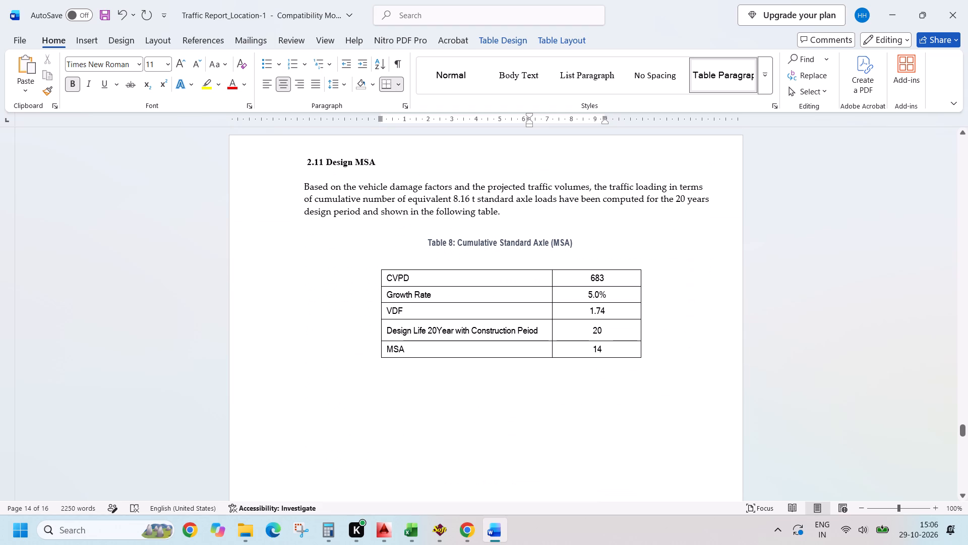
scroll(578, 309, up, 20)
scroll(578, 309, up, 1)
scroll(578, 309, down, 3)
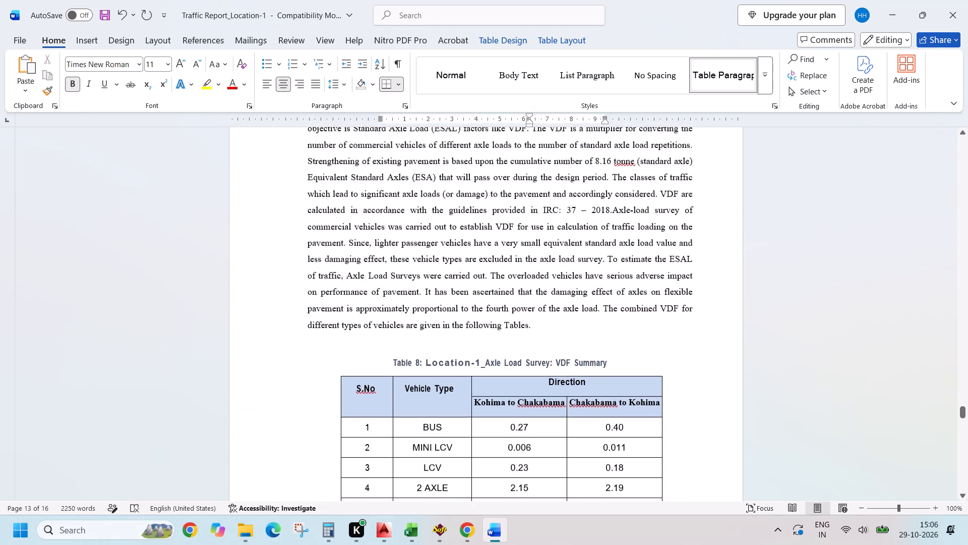
key(alt+Tab)
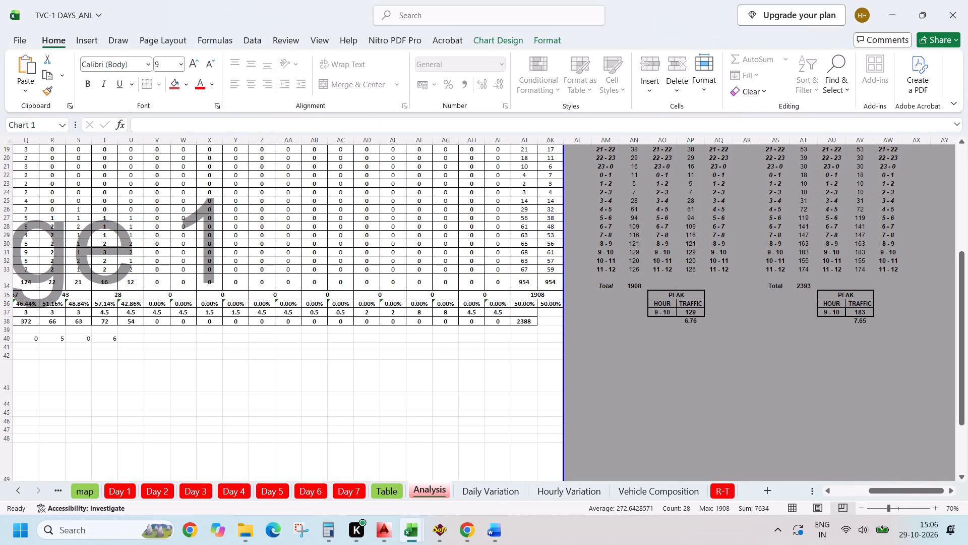
click(391, 492)
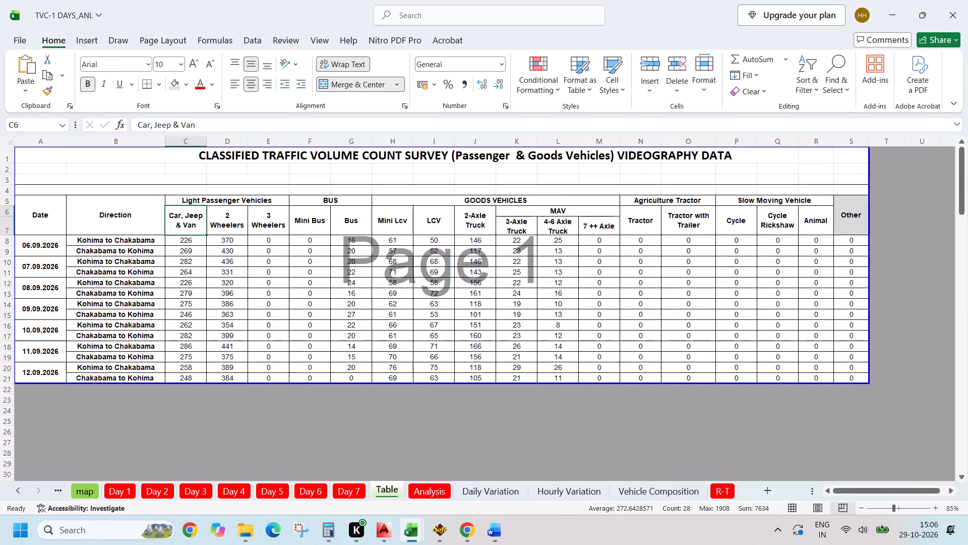
click(438, 493)
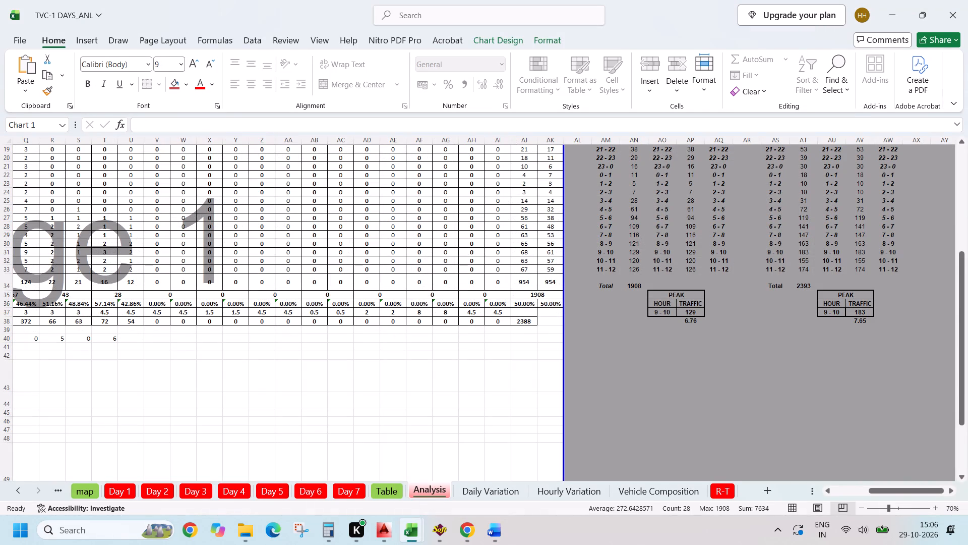
drag(898, 493, 761, 490)
key(alt+Tab)
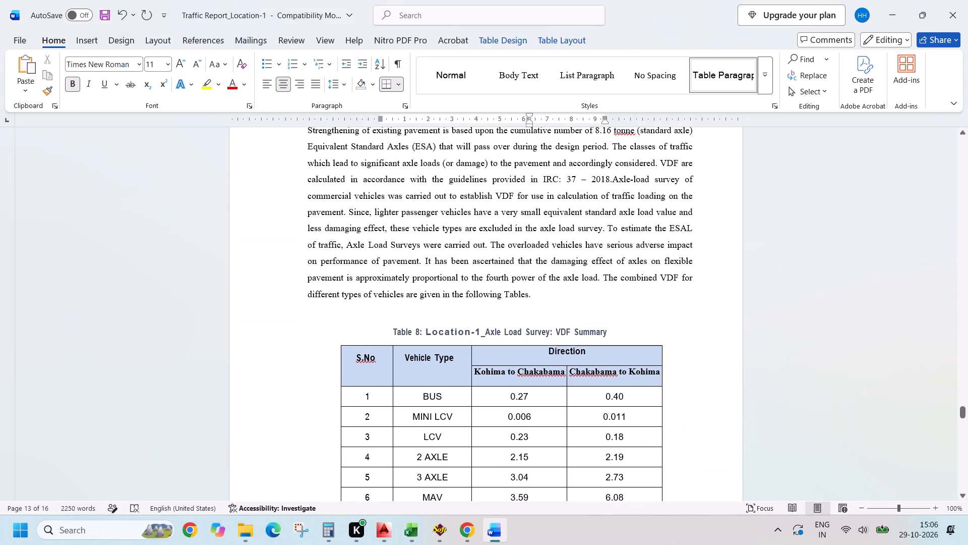
key(alt+Tab)
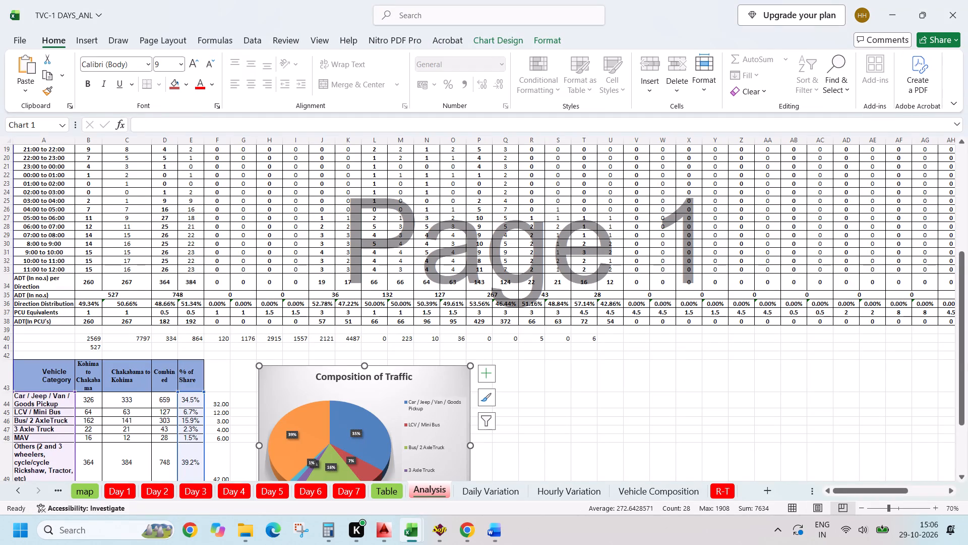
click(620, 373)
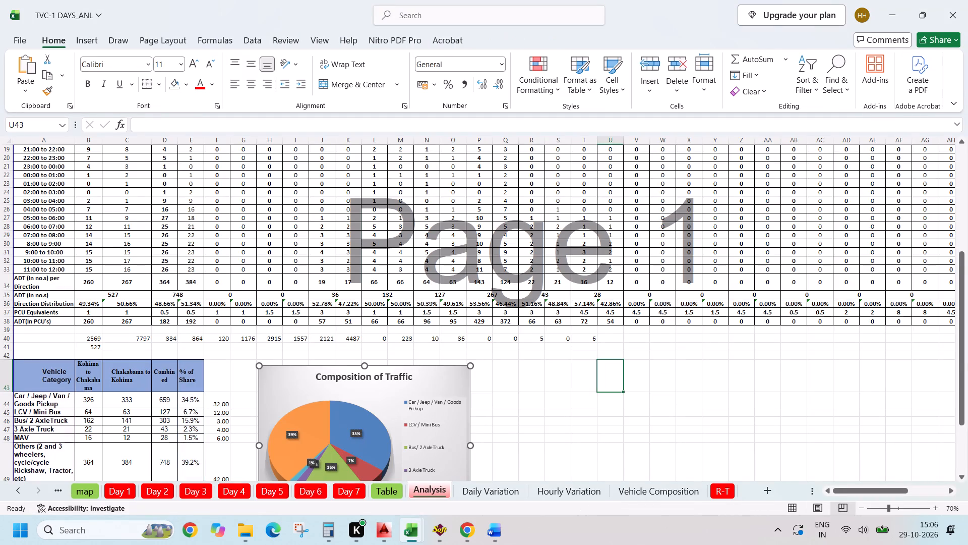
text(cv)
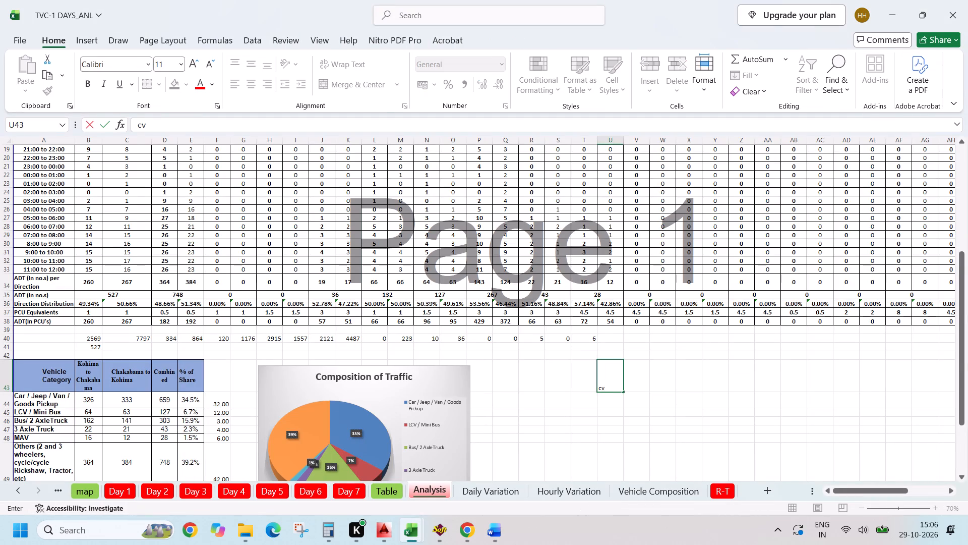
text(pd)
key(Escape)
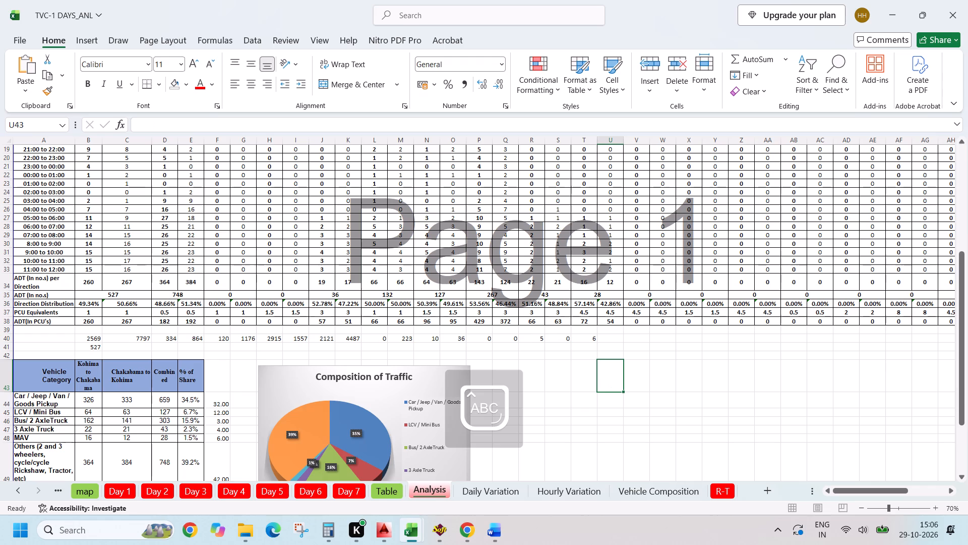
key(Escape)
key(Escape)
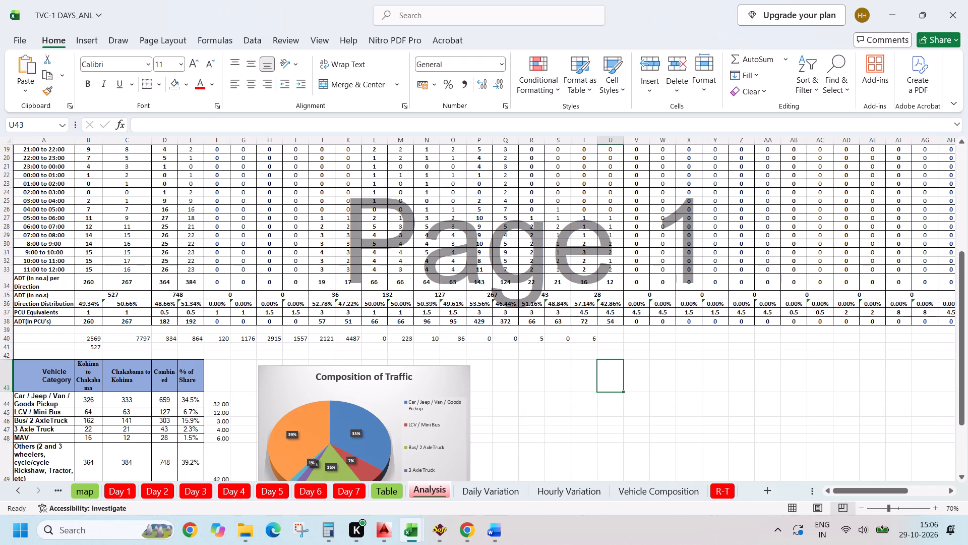
In cell R42 of the Analysis sheet, sum the row 35 ADT cells for Bus through 4-6 Axle Truck with +J35+L35+N35+P35+R35+T35.
click(533, 357)
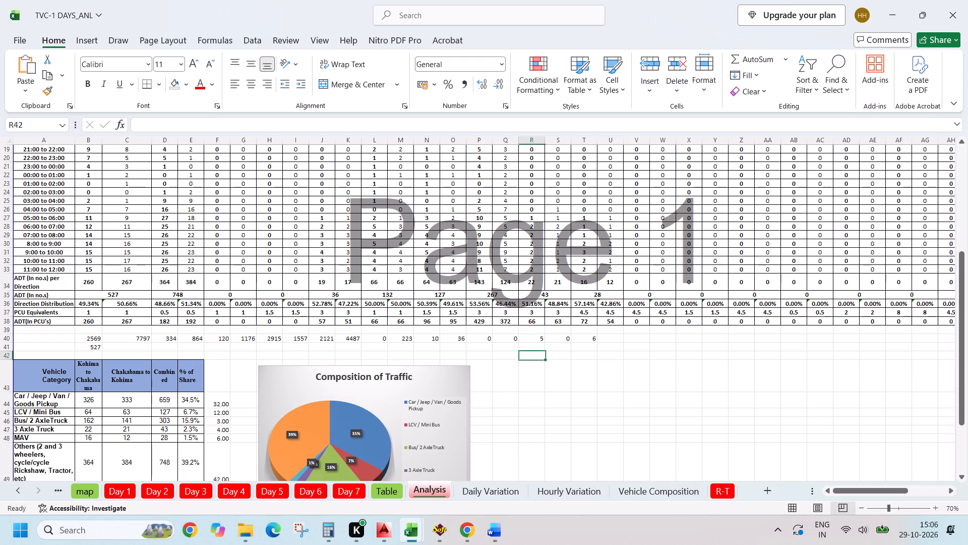
key(plus)
scroll(269, 332, up, 5)
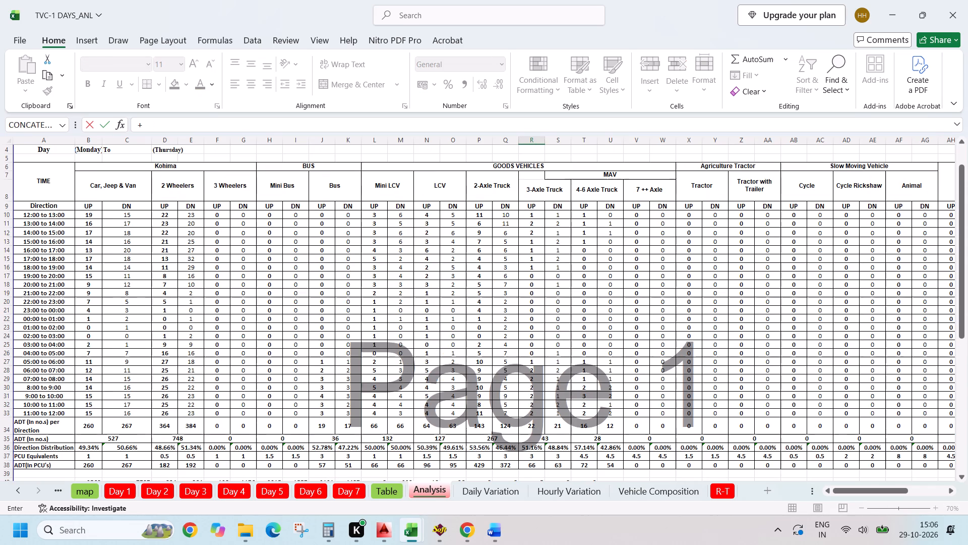
click(344, 442)
key(plus)
click(391, 440)
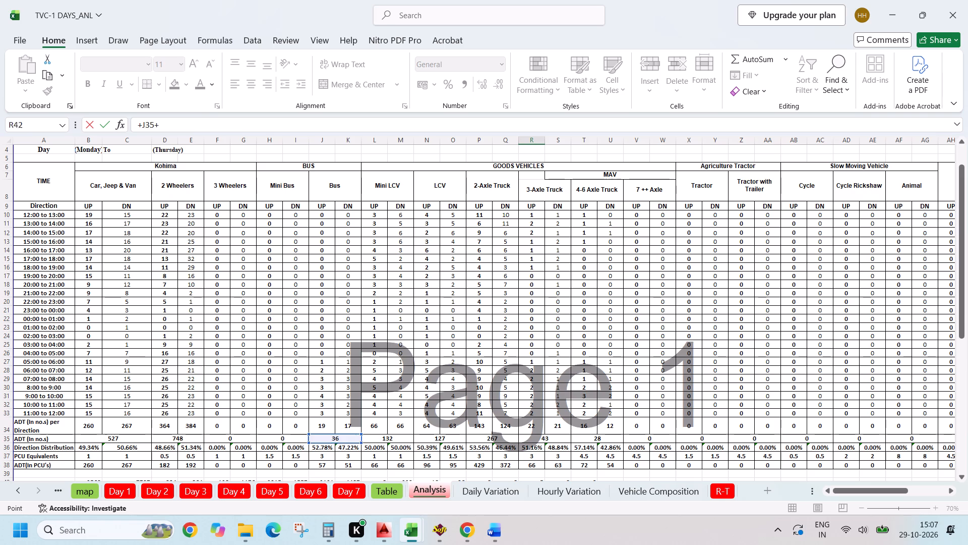
key(plus)
click(438, 440)
key(plus)
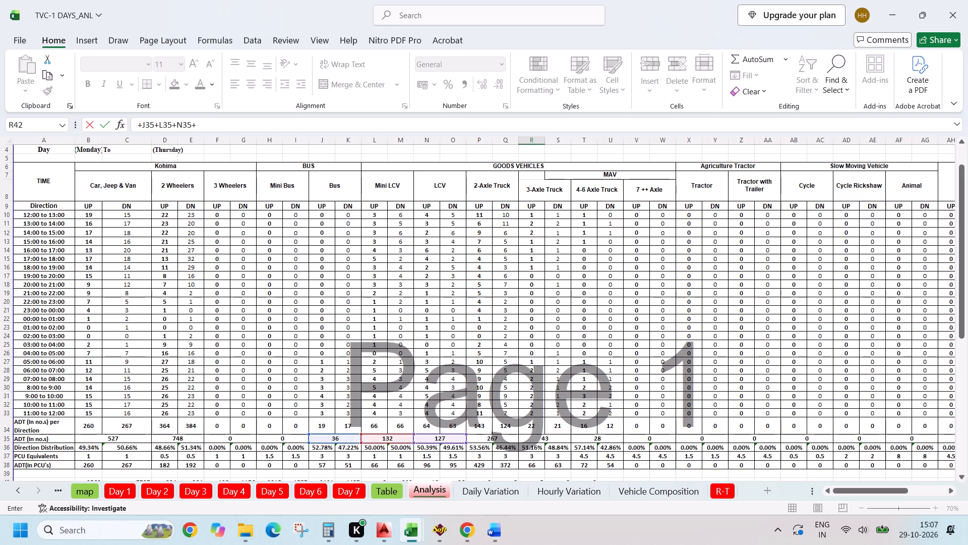
click(491, 441)
key(plus)
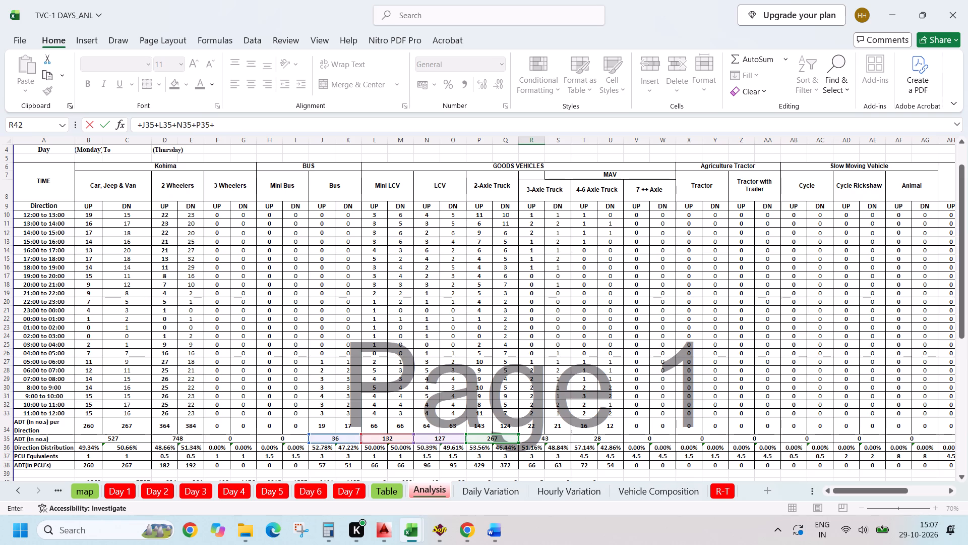
click(550, 438)
key(plus)
click(576, 436)
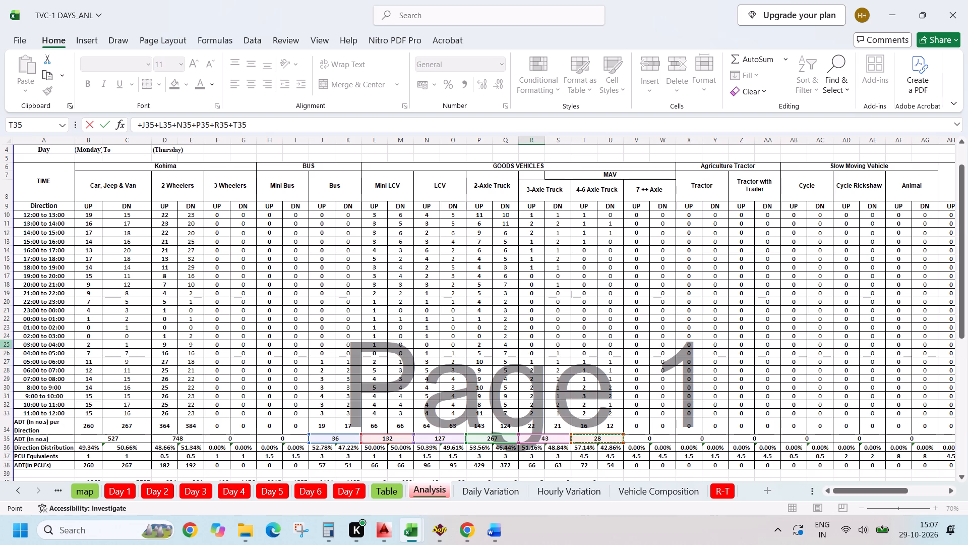
key(Return)
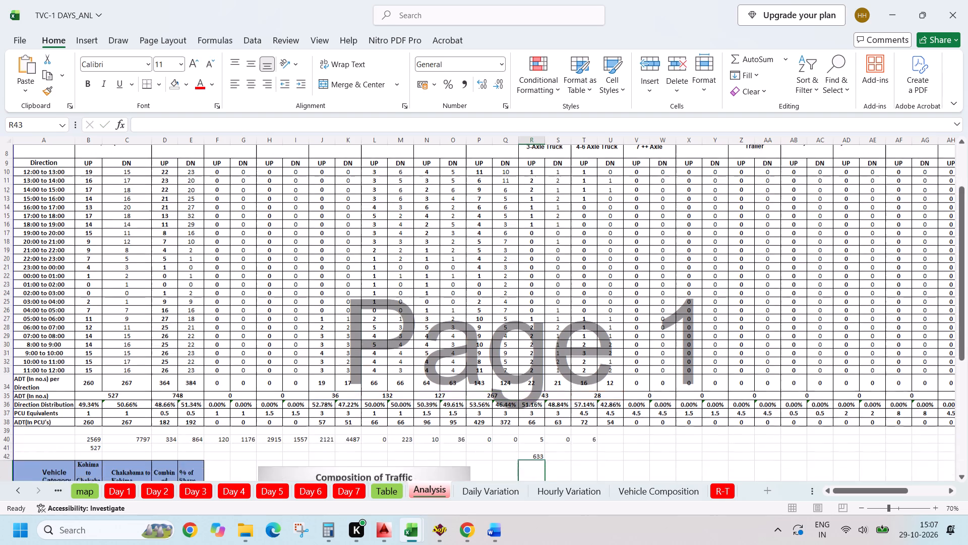
Switch to the Location-1 report and check its Cumulative Standard Axle (MSA) table under Design MSA.
key(alt+Tab)
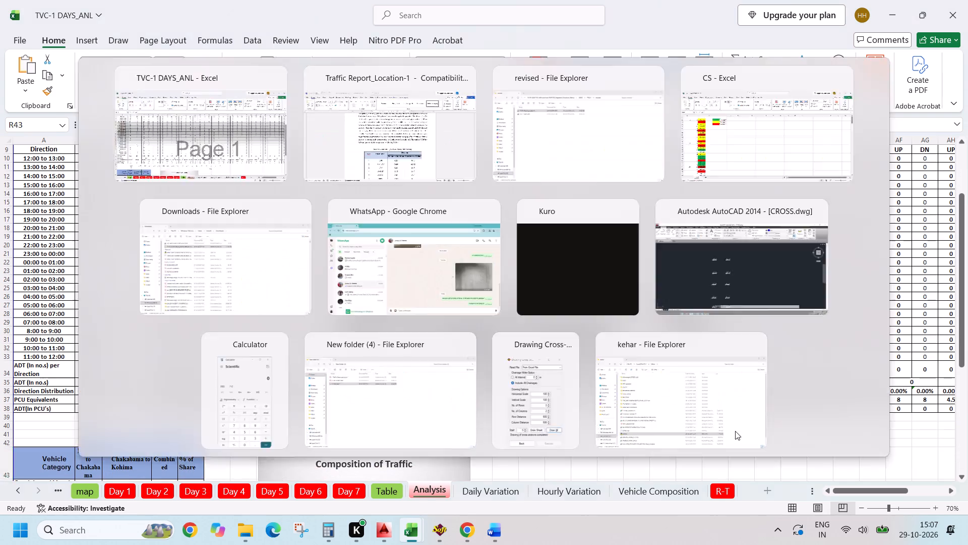
key(alt+Tab)
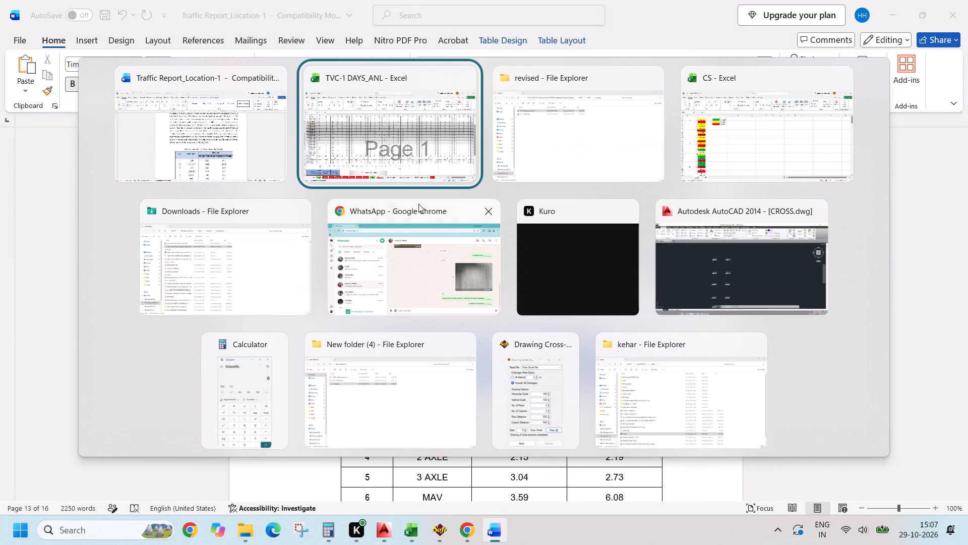
alt+click(239, 167)
scroll(526, 348, down, 4)
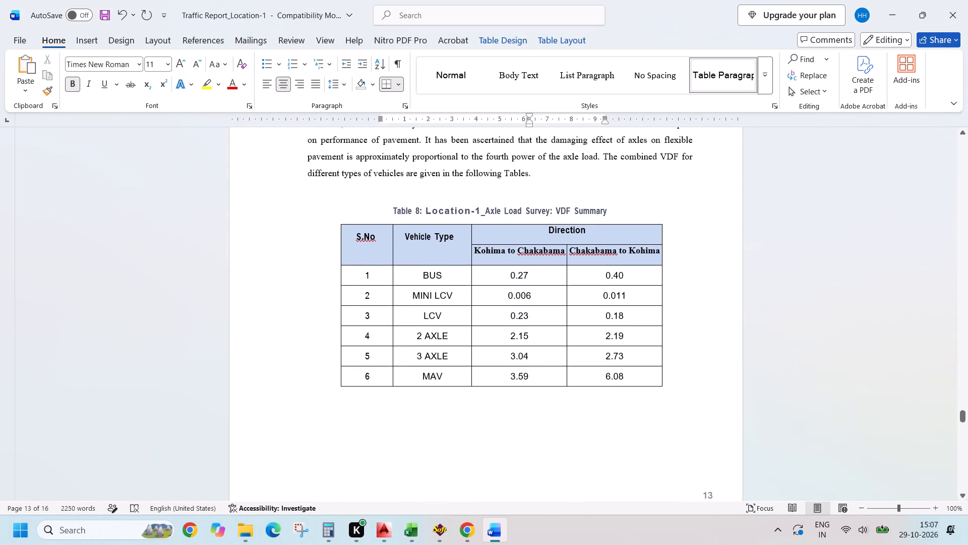
scroll(529, 347, down, 12)
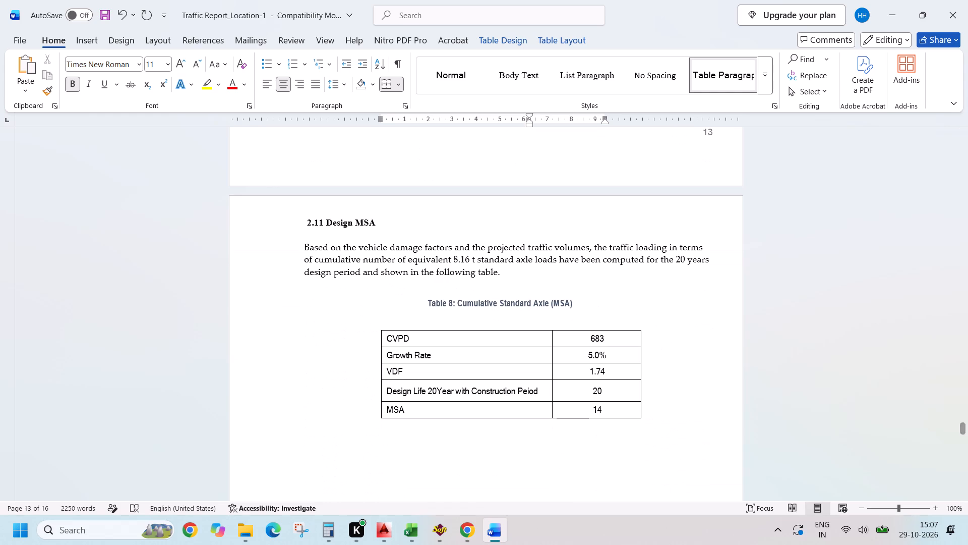
Copy the Axle load-1 Excel workbook from the PKG-I folder into its revised subfolder.
key(alt+Tab)
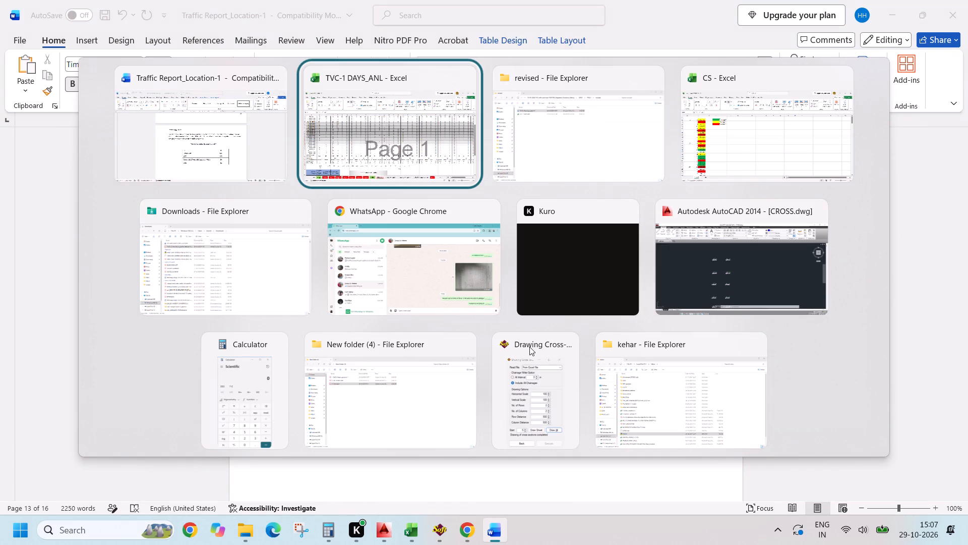
key(alt+Tab)
click(79, 39)
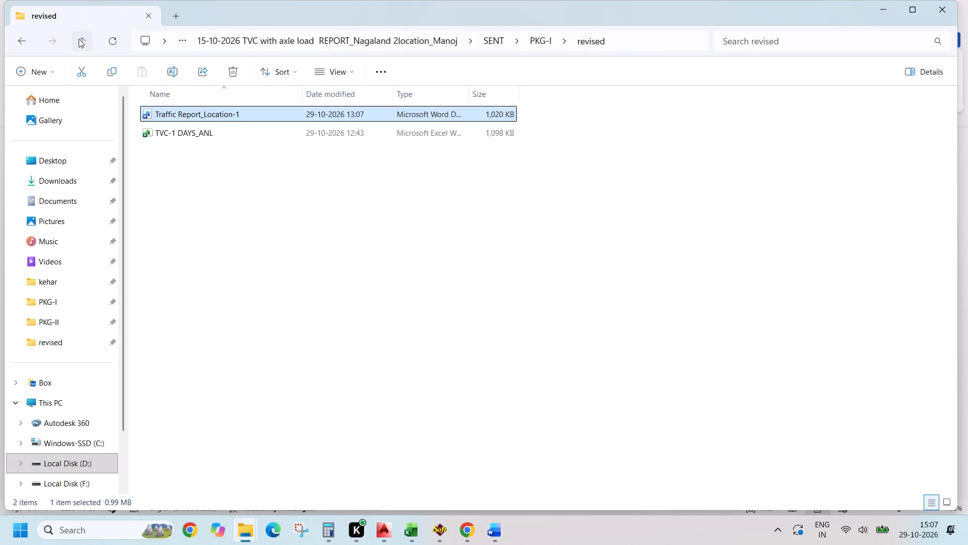
click(196, 211)
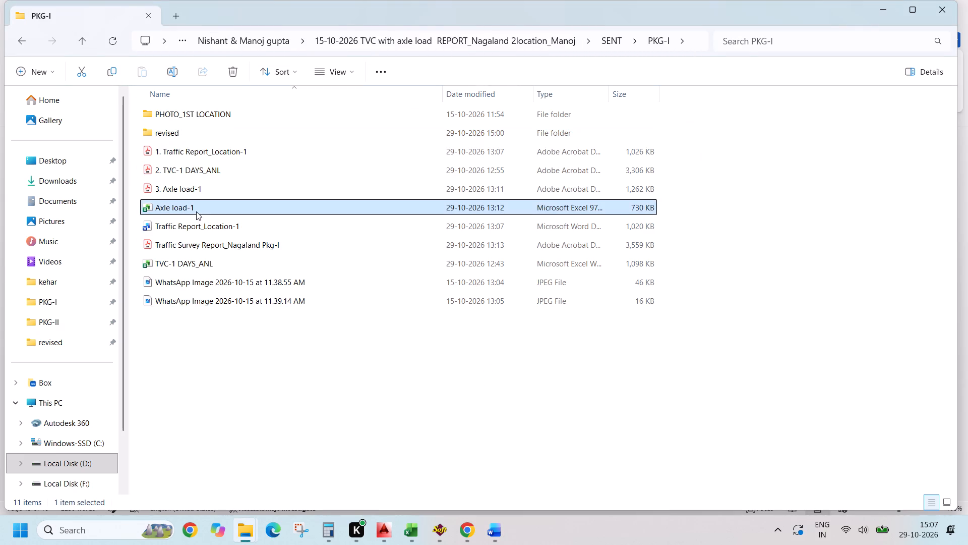
key(ctrl+c)
double_click(189, 129)
key(ctrl+v)
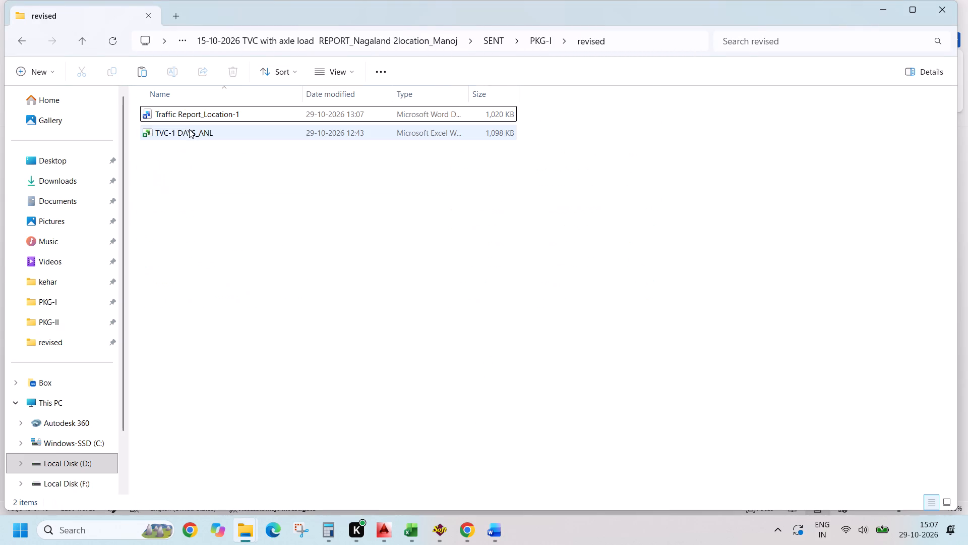
key(Escape)
Open the copied Axle load-1 workbook, enable its content and go to the MSA sheet.
double_click(189, 152)
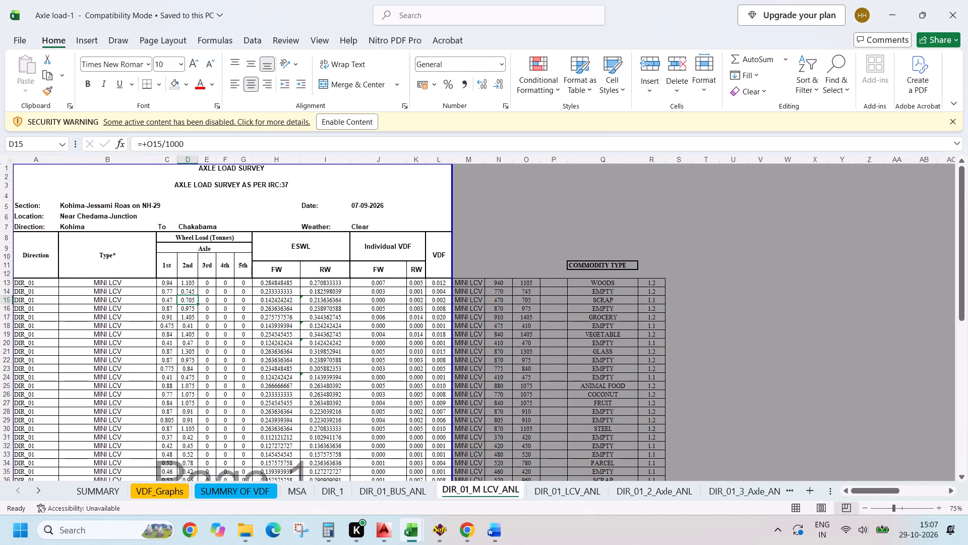
click(338, 123)
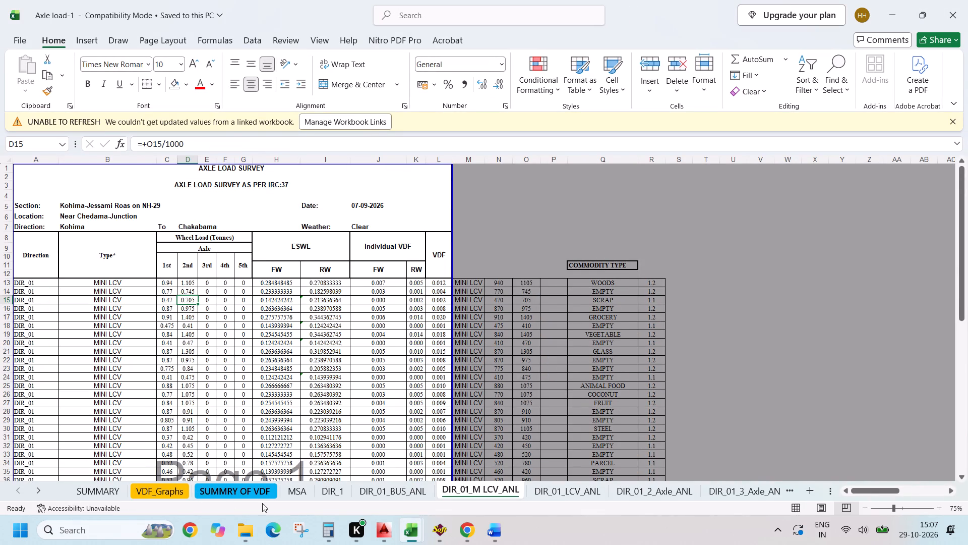
click(302, 496)
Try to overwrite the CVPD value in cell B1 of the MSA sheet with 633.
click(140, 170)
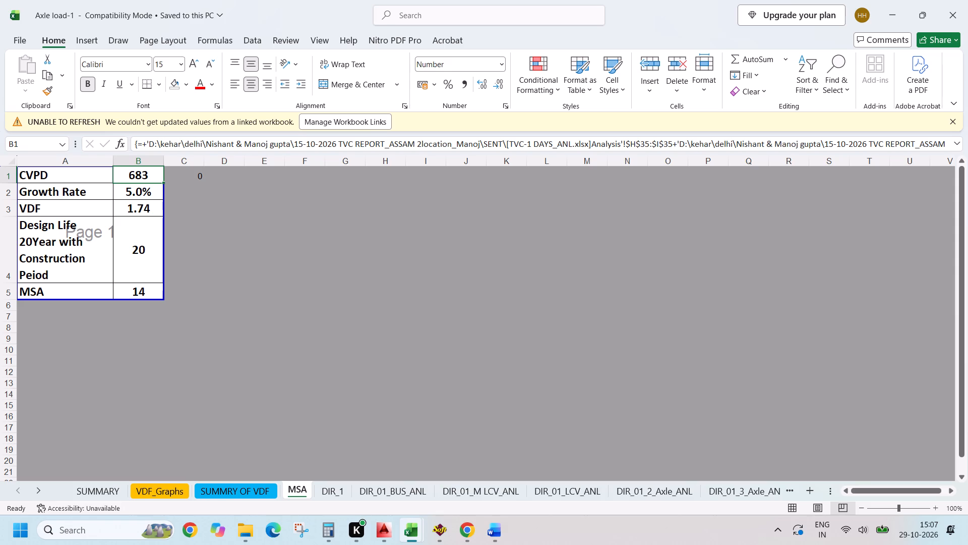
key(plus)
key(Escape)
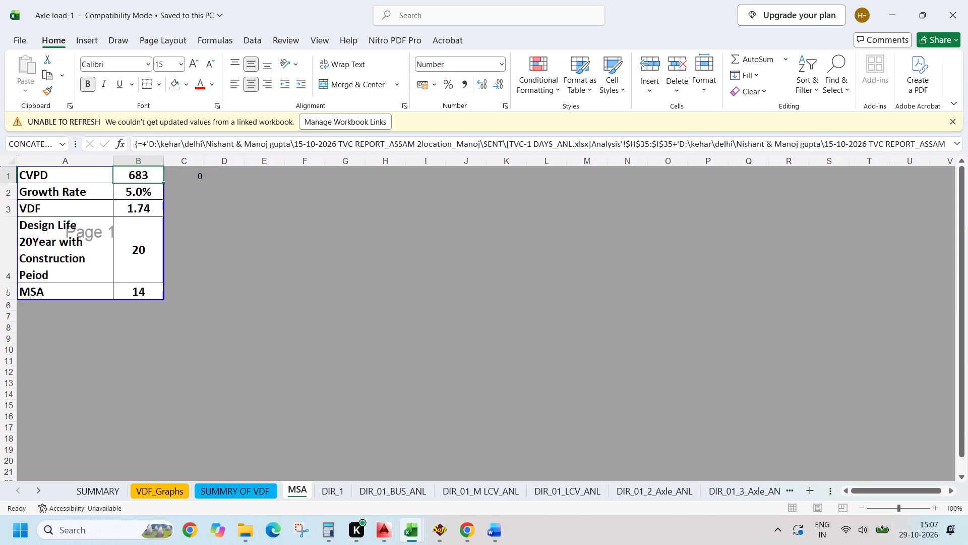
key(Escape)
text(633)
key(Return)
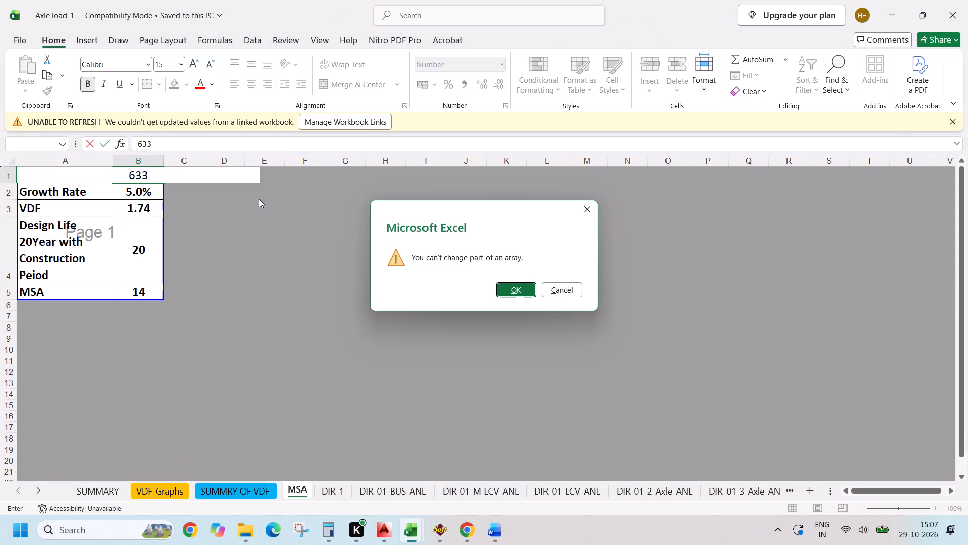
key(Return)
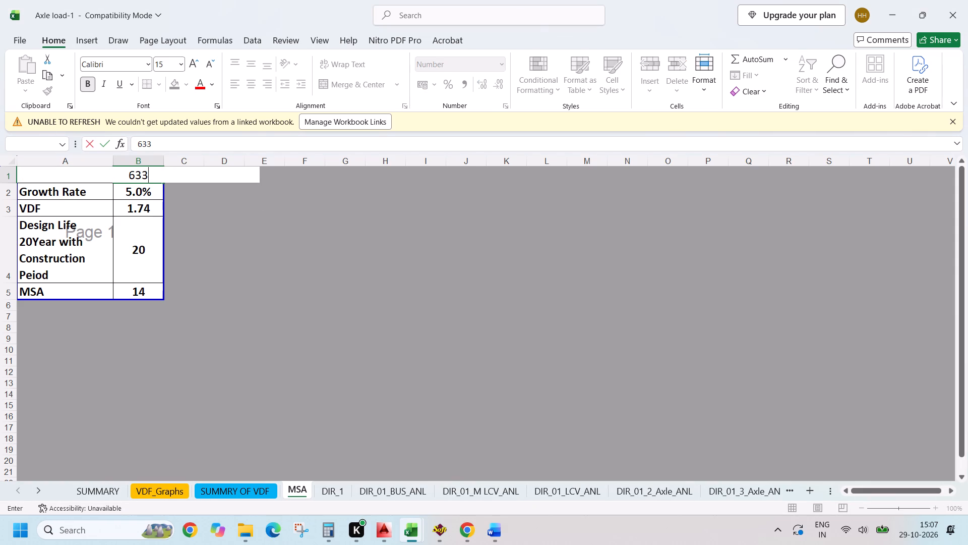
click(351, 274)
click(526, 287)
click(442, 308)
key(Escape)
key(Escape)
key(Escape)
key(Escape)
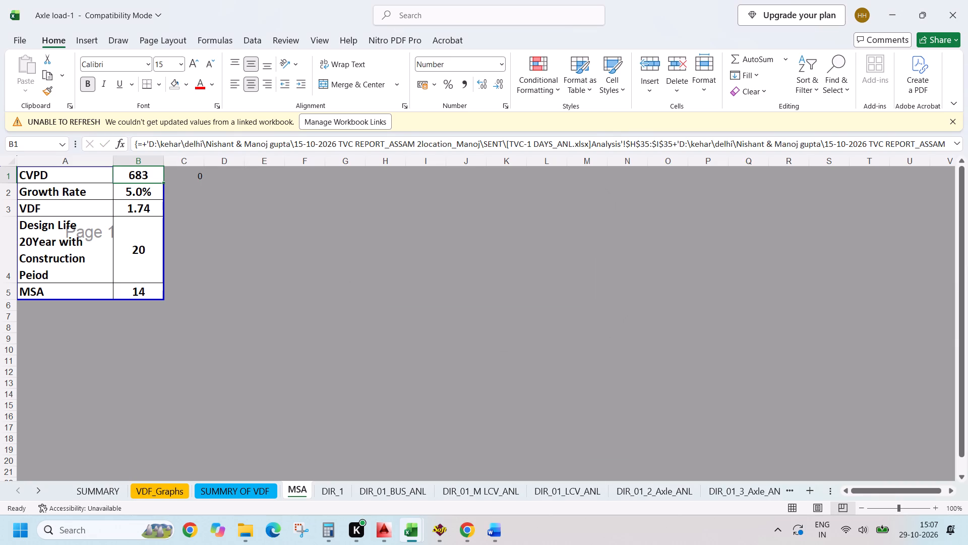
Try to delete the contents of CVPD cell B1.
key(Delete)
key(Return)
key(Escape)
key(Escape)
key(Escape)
Dismiss the linked-workbook notice and save the Axle load-1 workbook.
click(956, 120)
click(373, 281)
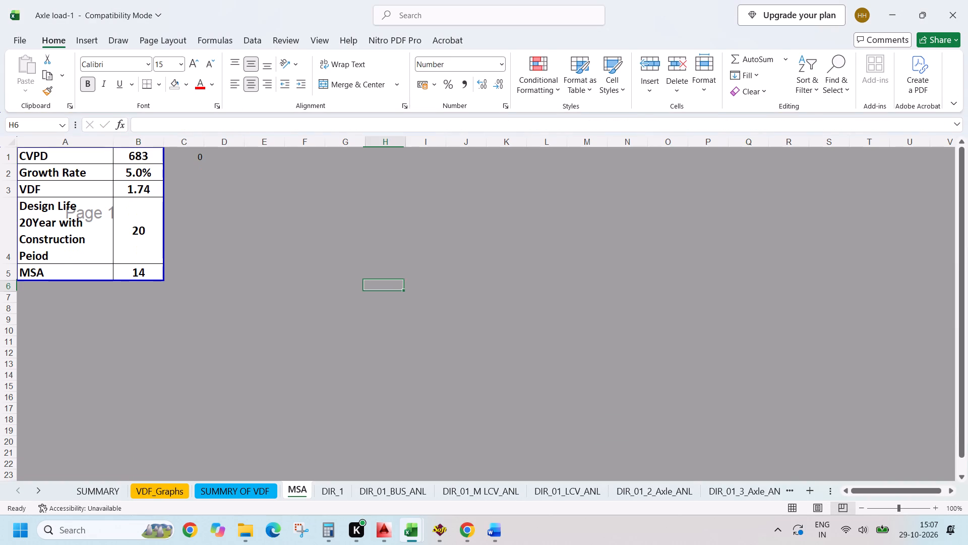
key(ctrl+s)
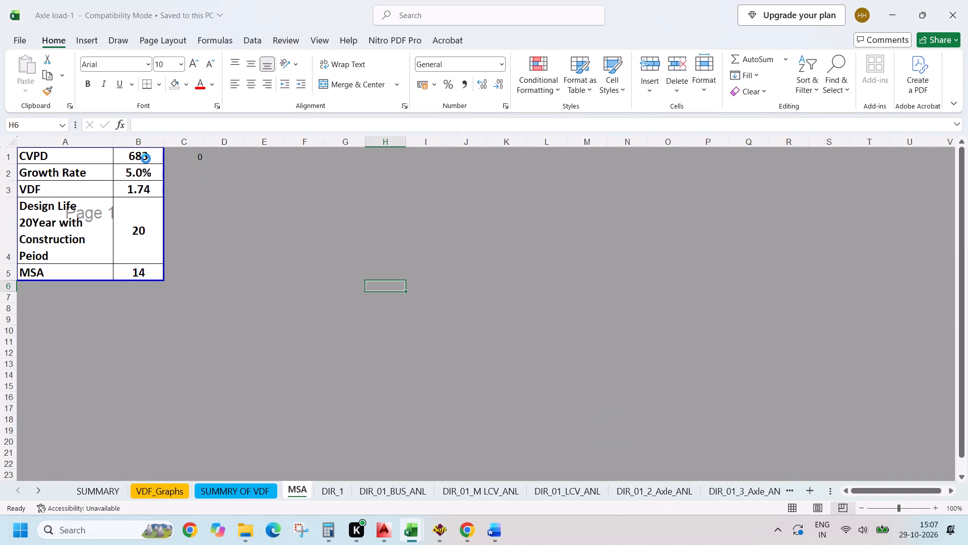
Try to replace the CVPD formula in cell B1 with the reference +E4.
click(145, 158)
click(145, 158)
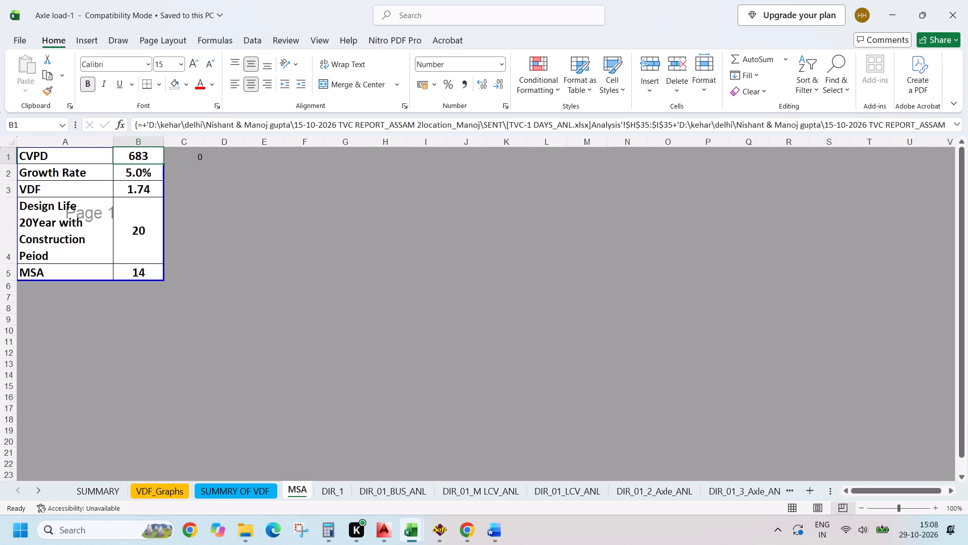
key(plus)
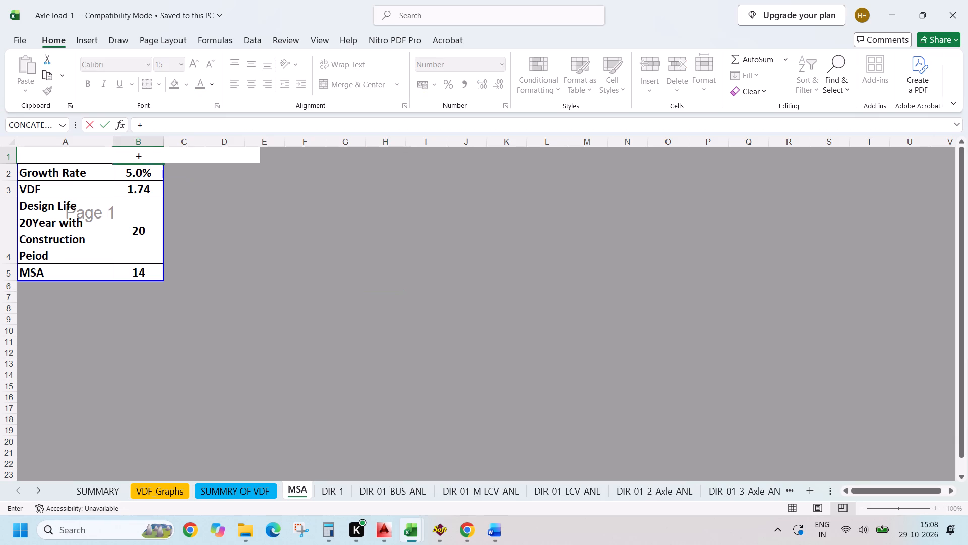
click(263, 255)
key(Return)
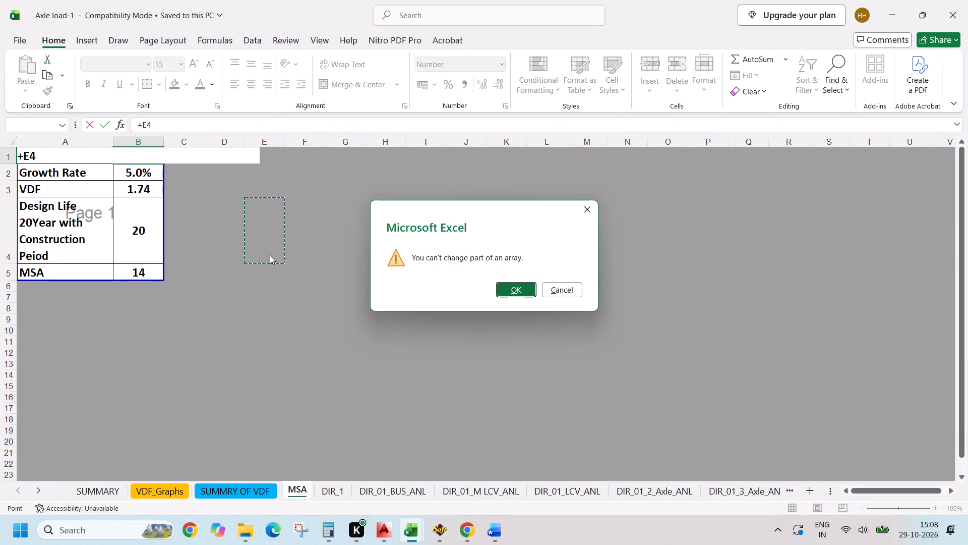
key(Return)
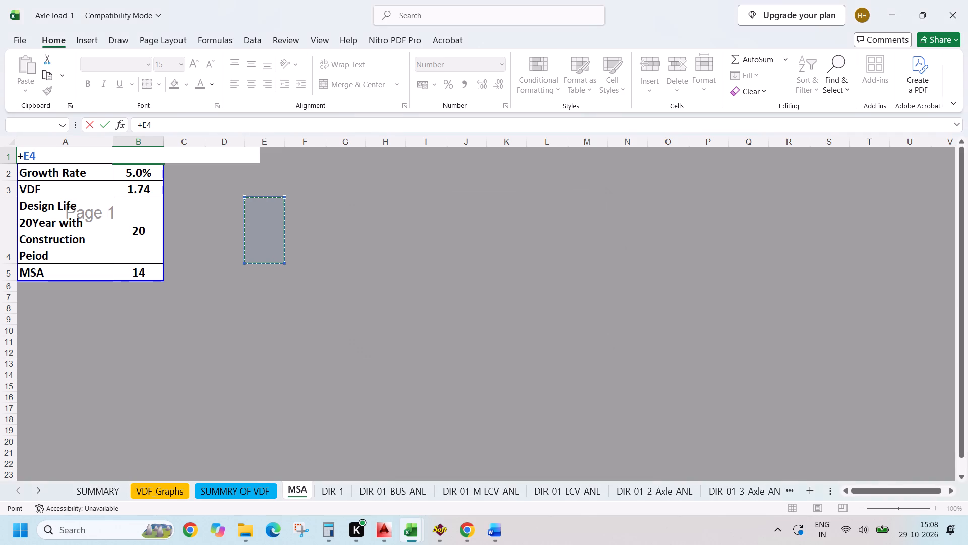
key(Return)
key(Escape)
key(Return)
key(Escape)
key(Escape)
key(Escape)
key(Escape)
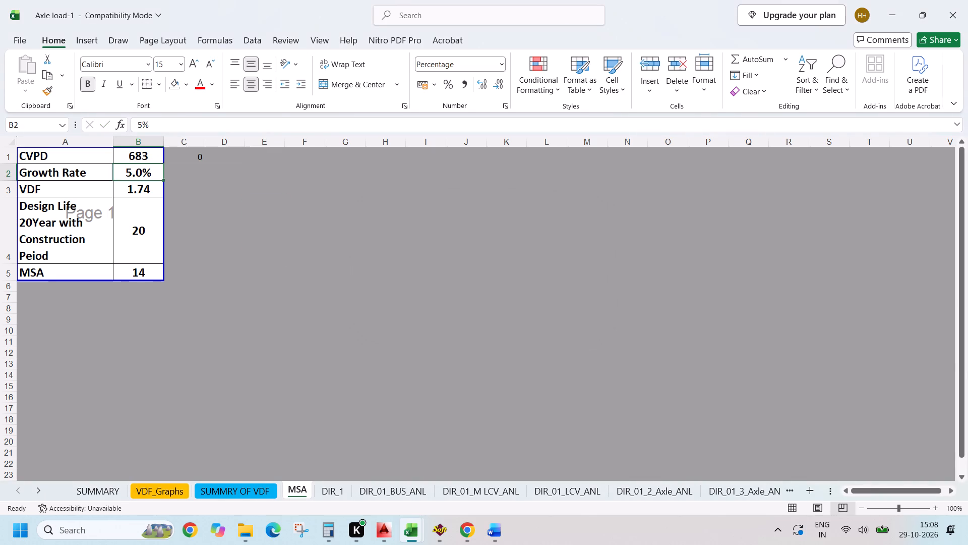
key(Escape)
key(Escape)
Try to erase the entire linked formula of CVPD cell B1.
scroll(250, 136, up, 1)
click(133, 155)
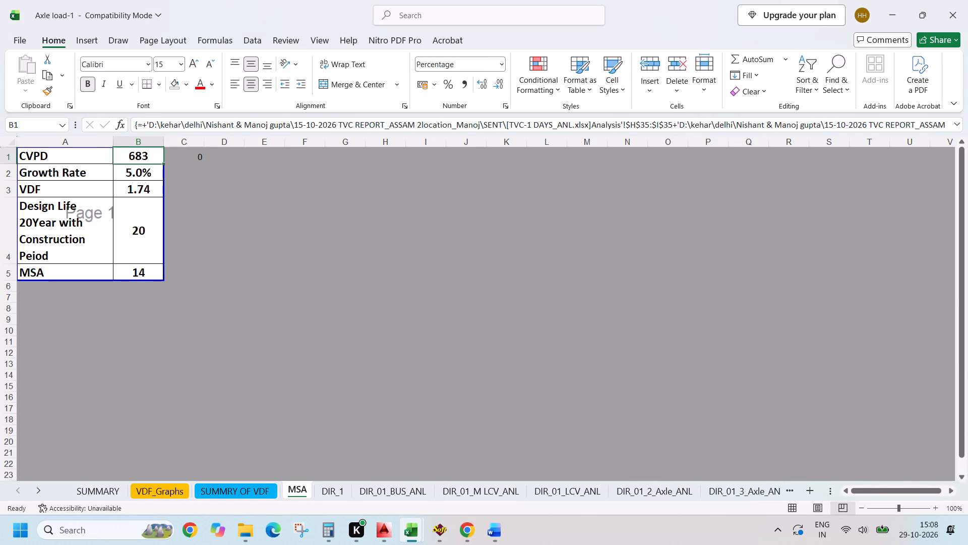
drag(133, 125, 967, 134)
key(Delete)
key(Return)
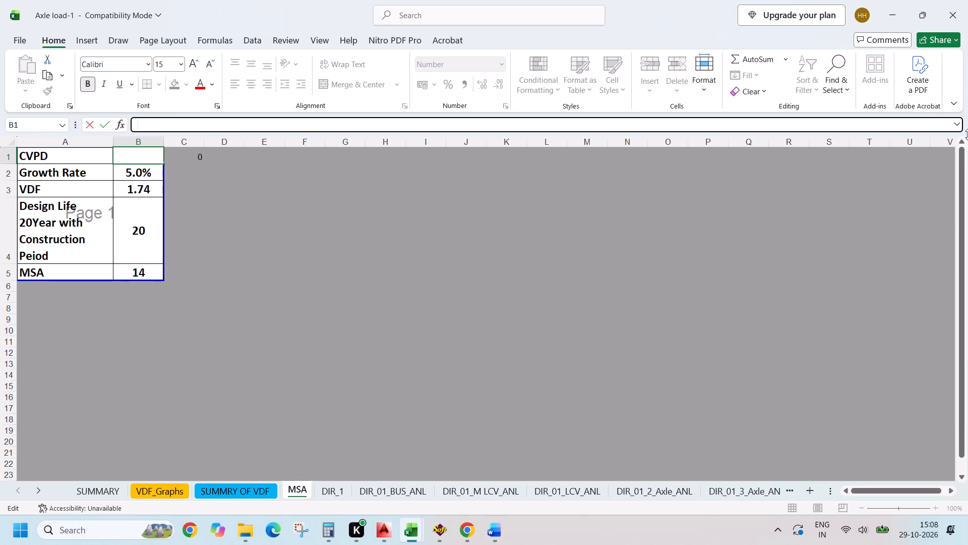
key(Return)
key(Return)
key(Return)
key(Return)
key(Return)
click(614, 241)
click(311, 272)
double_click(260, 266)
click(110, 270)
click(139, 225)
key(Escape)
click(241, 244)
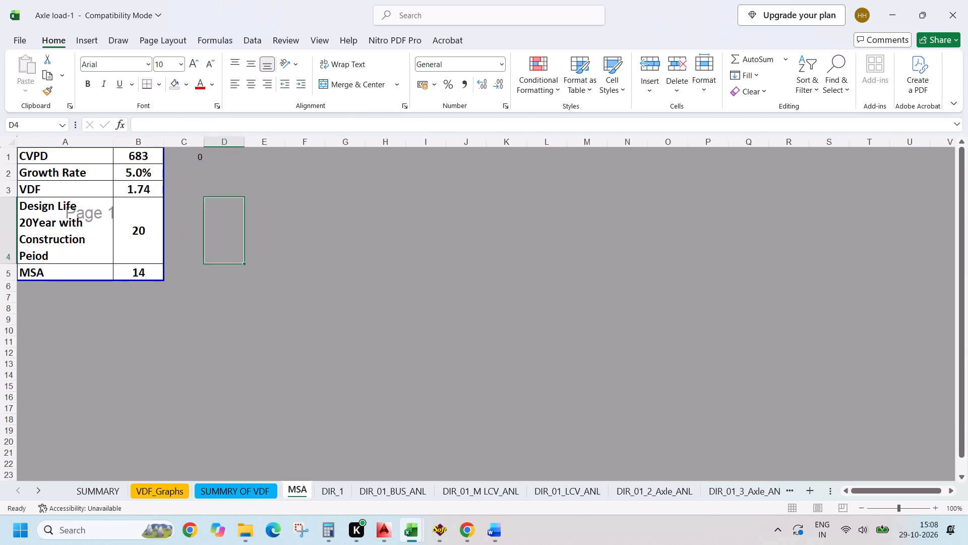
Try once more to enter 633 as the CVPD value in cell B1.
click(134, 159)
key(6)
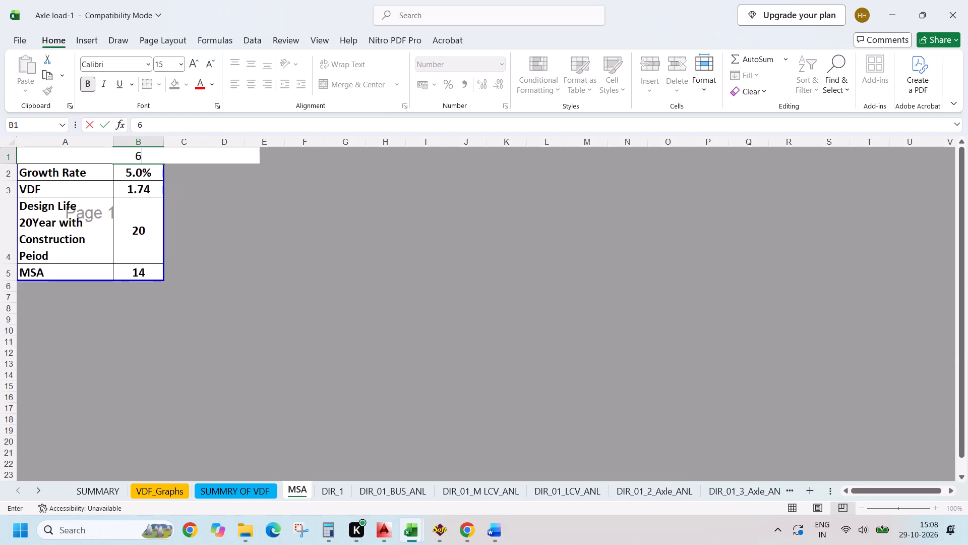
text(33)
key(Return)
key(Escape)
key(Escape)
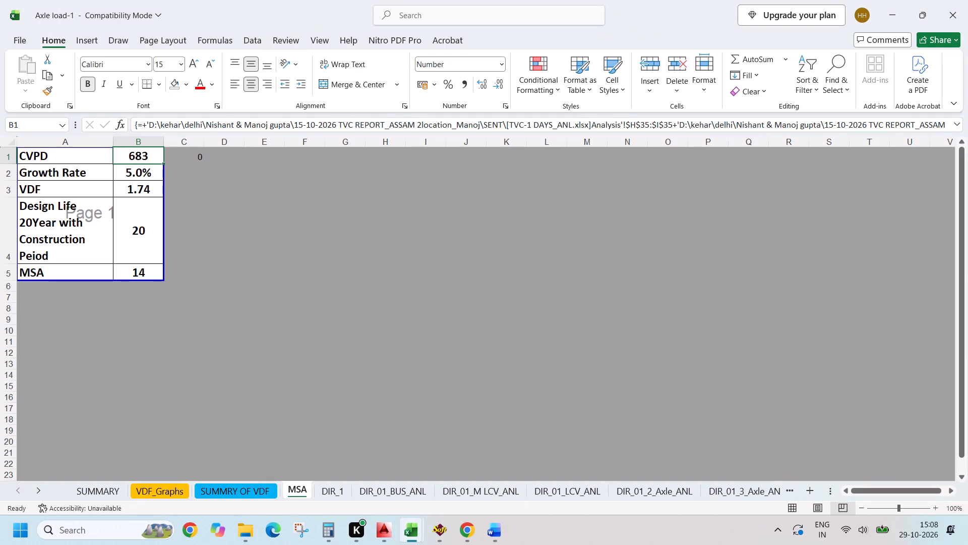
Copy the MSA calculation table A1:B5 and paste the duplicate starting at cell A10.
drag(87, 154, 133, 265)
key(ctrl+c)
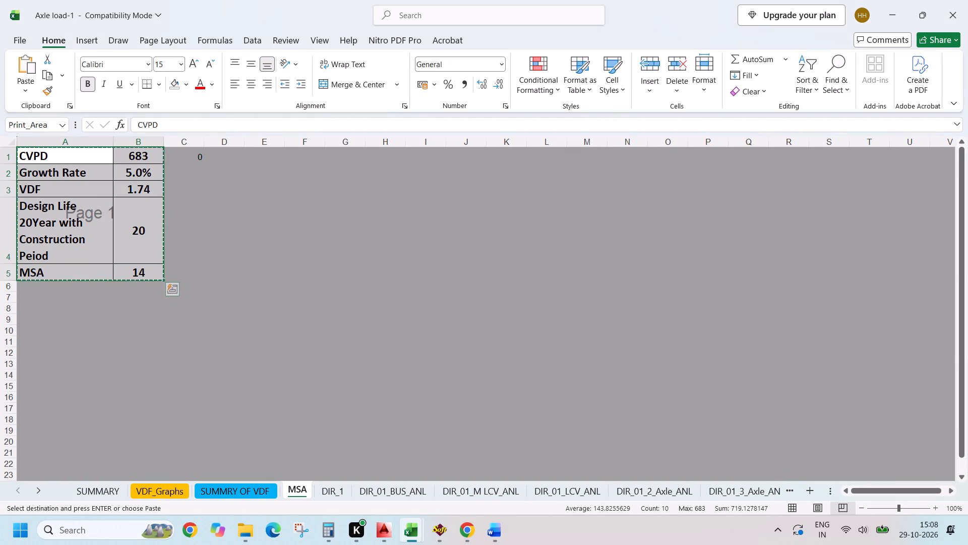
click(70, 334)
key(ctrl+v)
key(Escape)
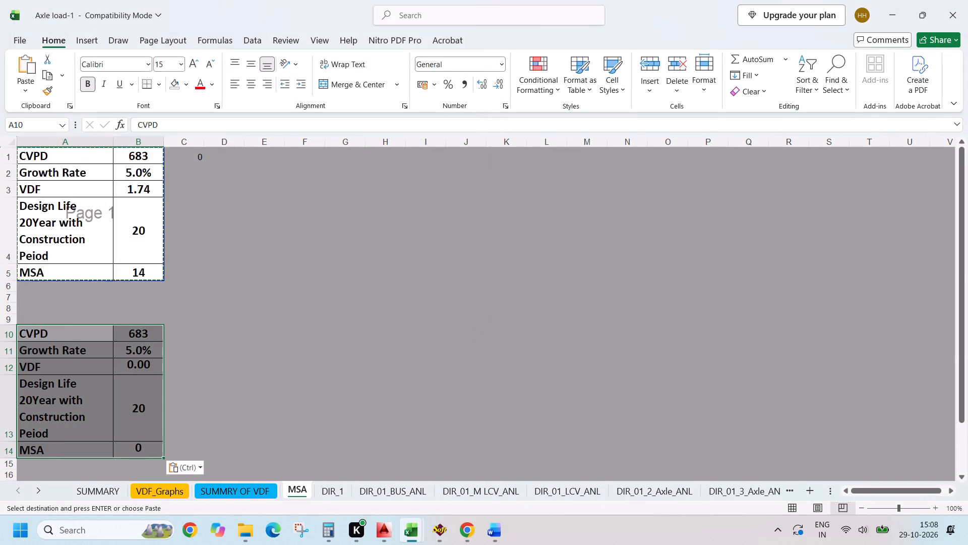
key(Escape)
key(Escape)
Set the CVPD value in cell B10 of the duplicated table to 633.
click(138, 334)
text(633)
key(Return)
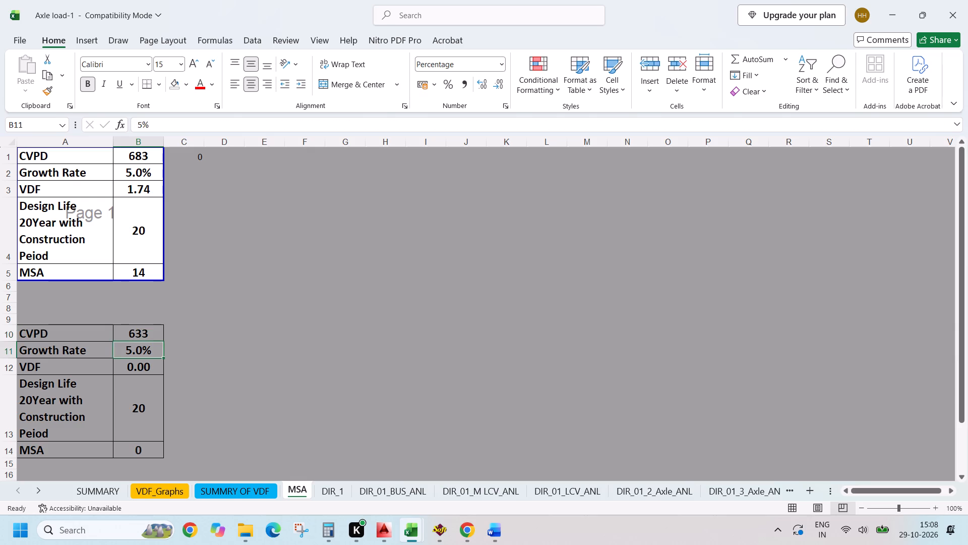
key(Escape)
Link the duplicated table's VDF cell B12 to the original VDF value in cell B3.
click(146, 365)
key(plus)
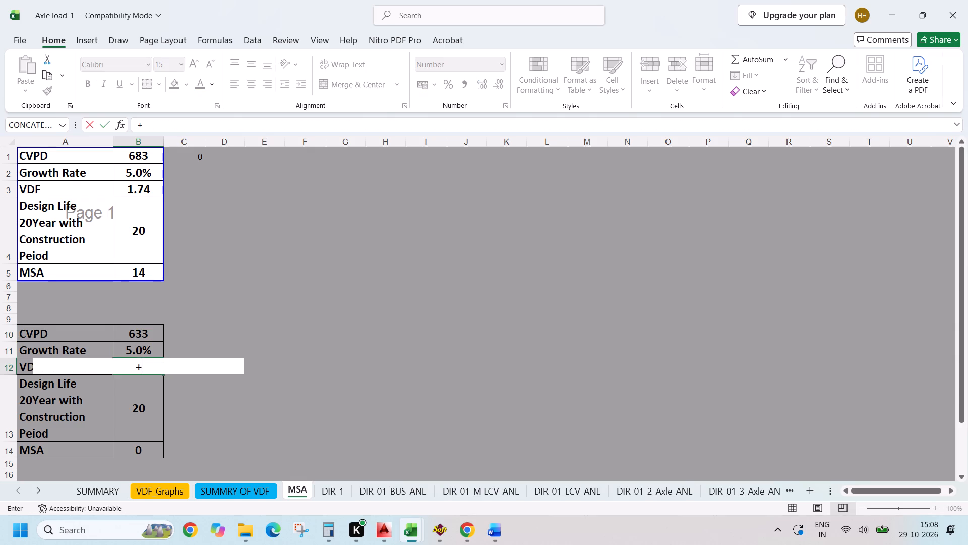
click(135, 191)
key(Return)
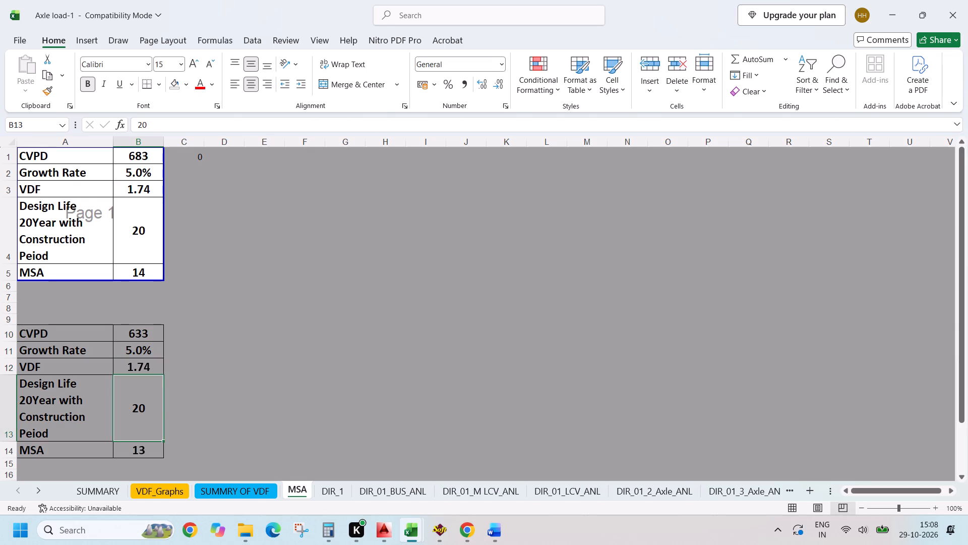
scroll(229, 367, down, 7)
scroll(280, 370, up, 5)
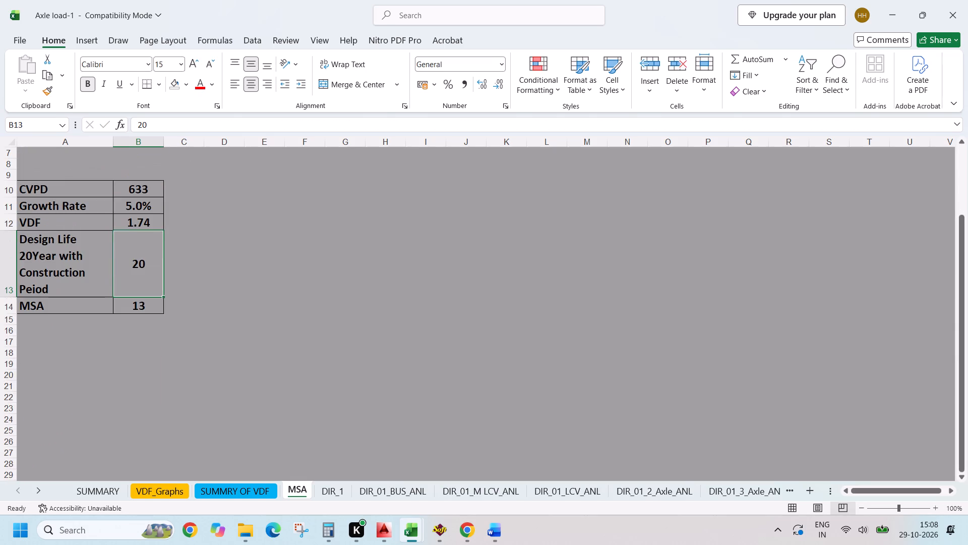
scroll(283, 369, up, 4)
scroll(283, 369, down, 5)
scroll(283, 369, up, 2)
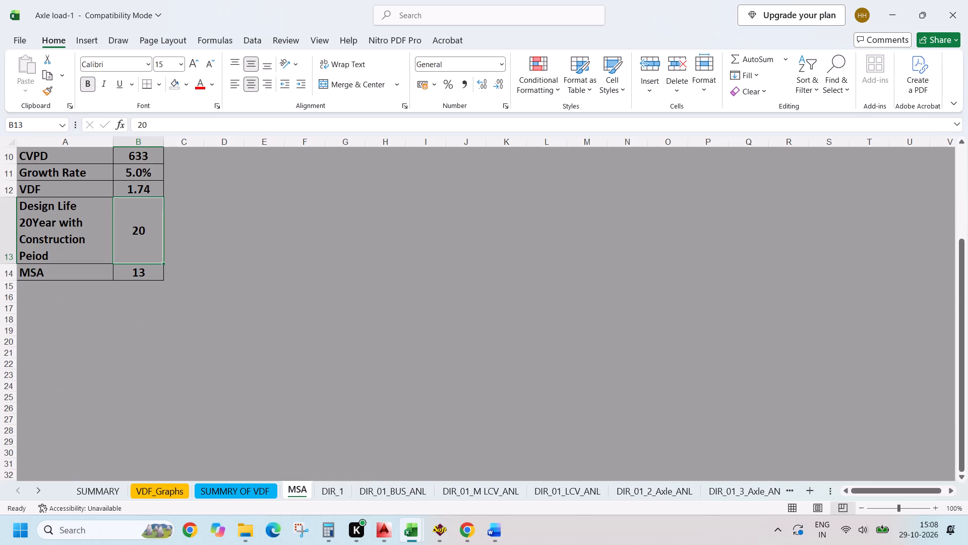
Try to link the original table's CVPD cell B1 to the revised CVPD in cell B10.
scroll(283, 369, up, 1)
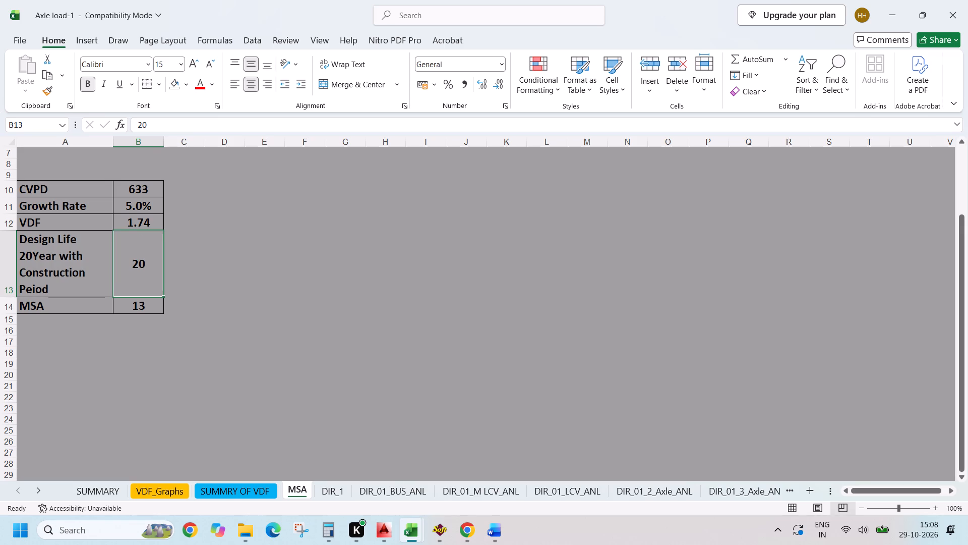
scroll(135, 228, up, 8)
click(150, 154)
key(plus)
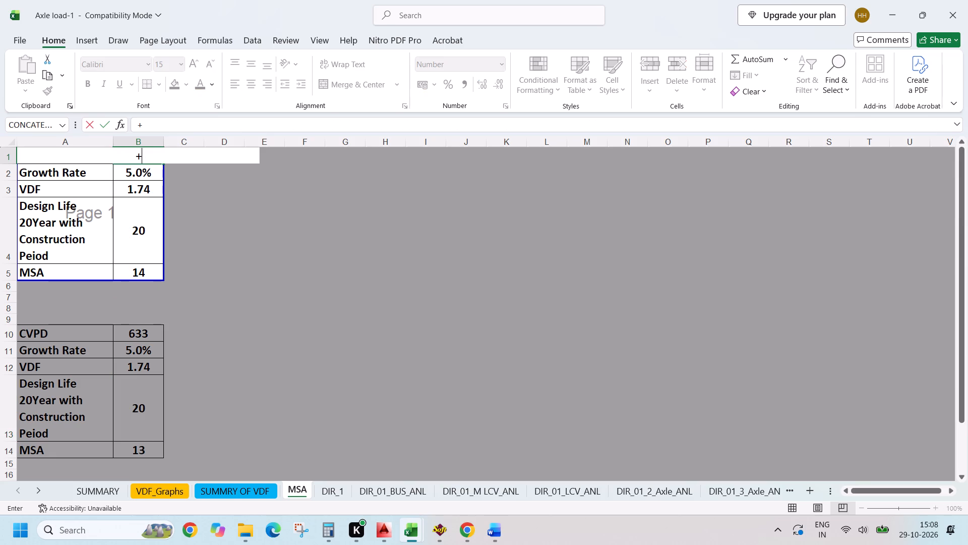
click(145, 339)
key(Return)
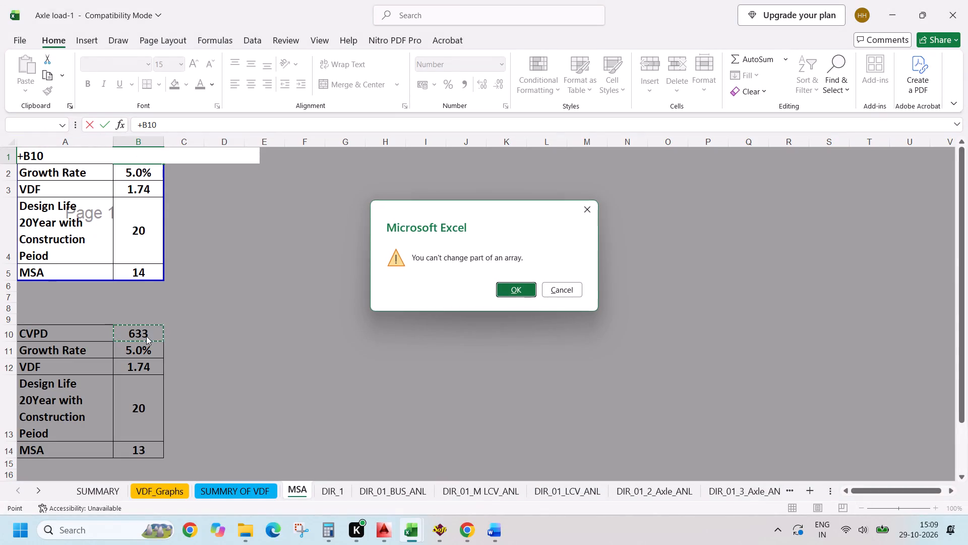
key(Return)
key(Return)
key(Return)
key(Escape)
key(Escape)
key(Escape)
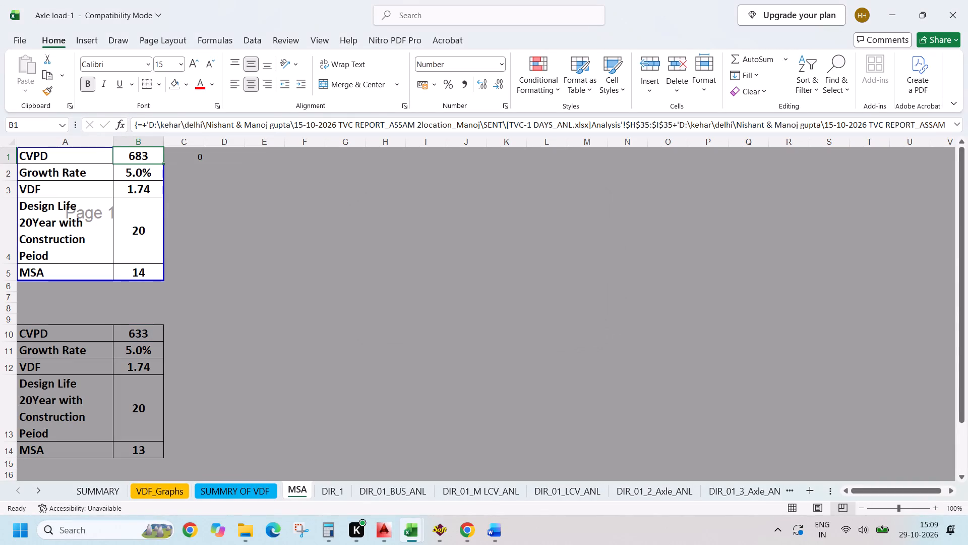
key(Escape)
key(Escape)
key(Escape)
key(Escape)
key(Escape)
Save the axle load workbook with the duplicated MSA calculation table.
scroll(175, 271, down, 8)
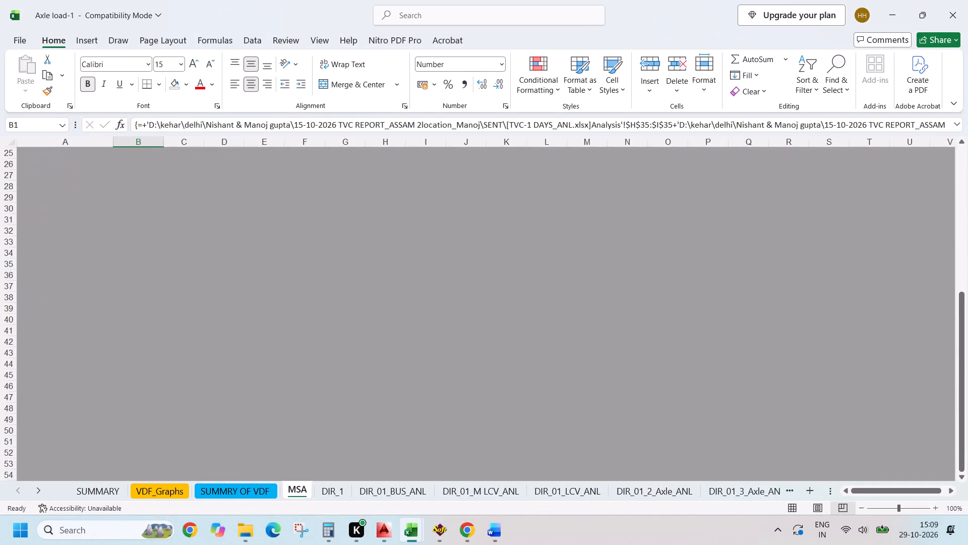
key(ctrl+s)
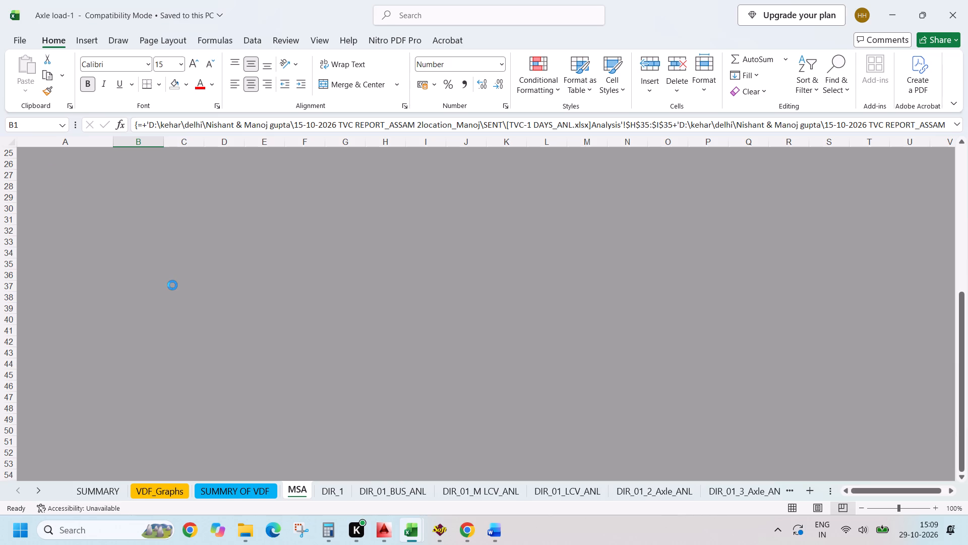
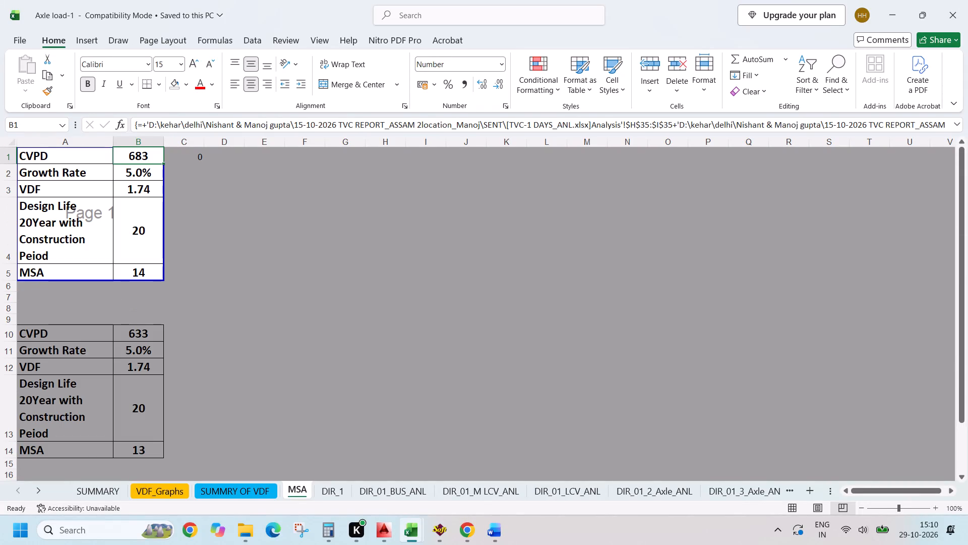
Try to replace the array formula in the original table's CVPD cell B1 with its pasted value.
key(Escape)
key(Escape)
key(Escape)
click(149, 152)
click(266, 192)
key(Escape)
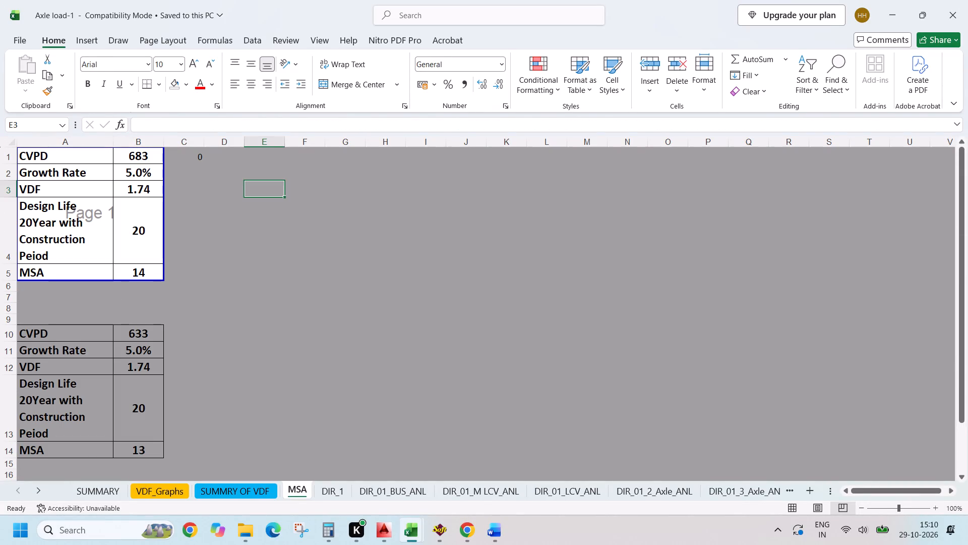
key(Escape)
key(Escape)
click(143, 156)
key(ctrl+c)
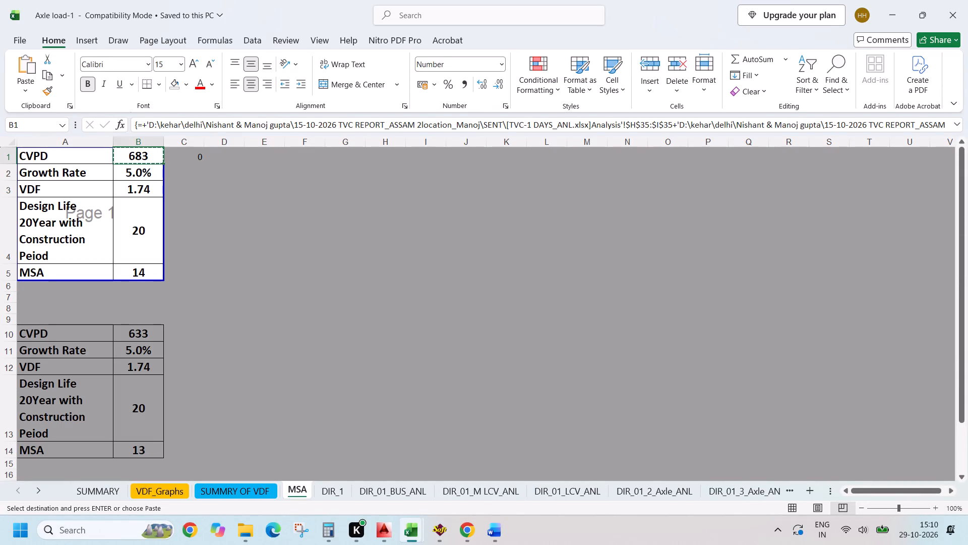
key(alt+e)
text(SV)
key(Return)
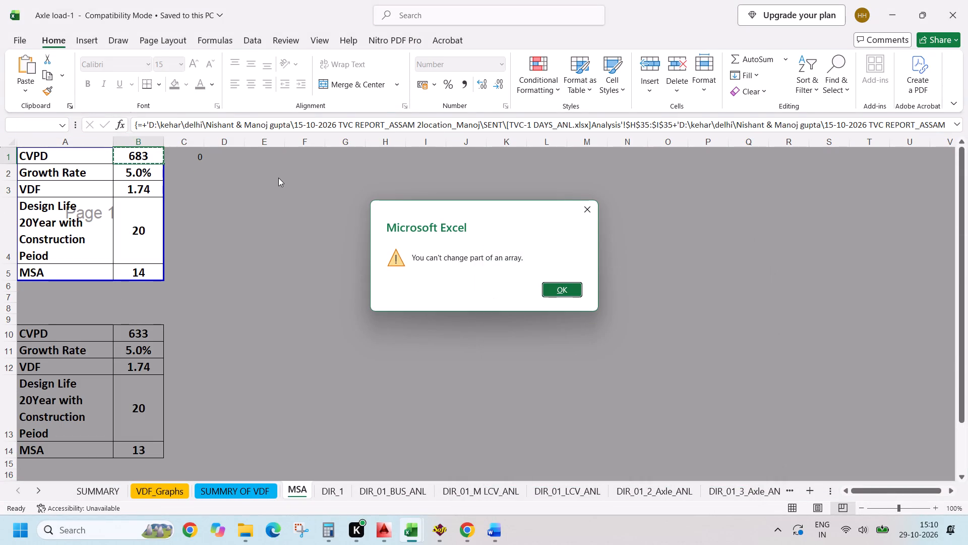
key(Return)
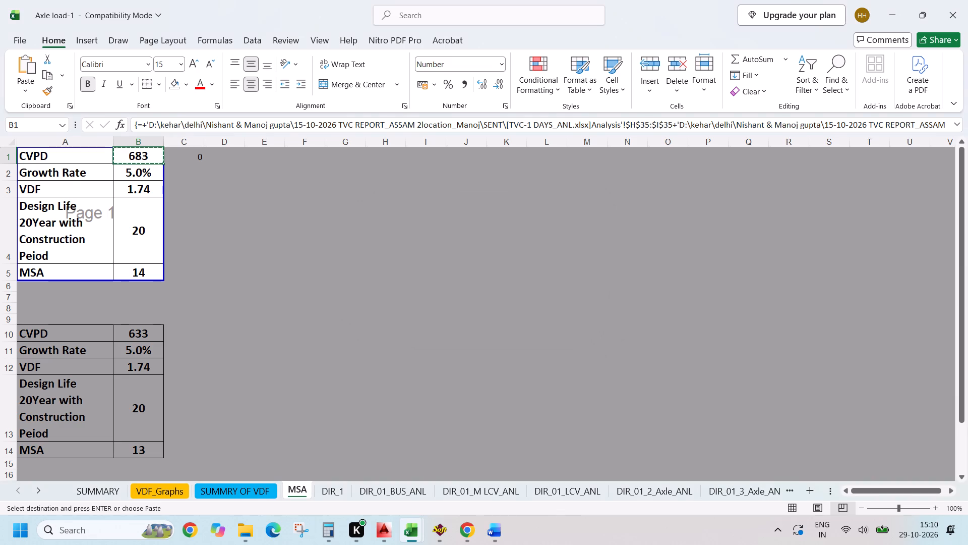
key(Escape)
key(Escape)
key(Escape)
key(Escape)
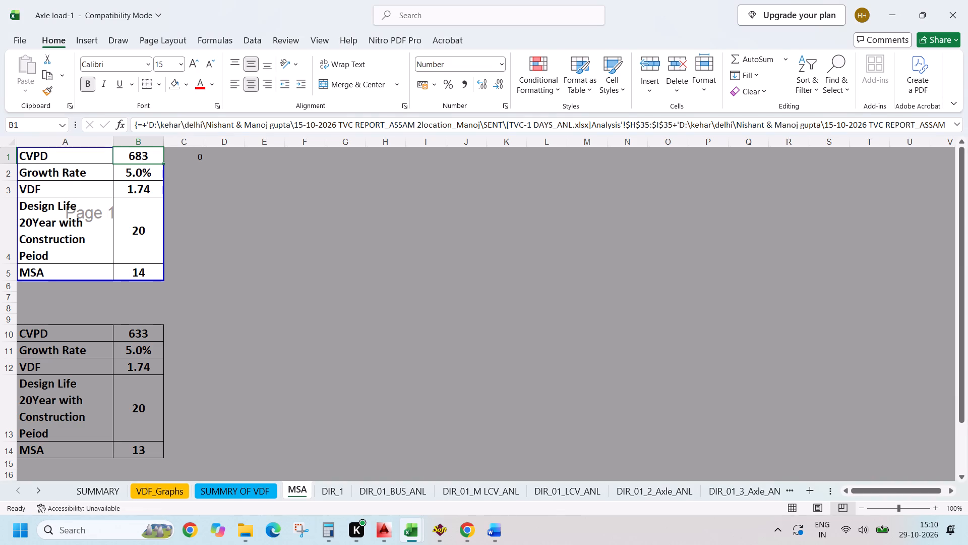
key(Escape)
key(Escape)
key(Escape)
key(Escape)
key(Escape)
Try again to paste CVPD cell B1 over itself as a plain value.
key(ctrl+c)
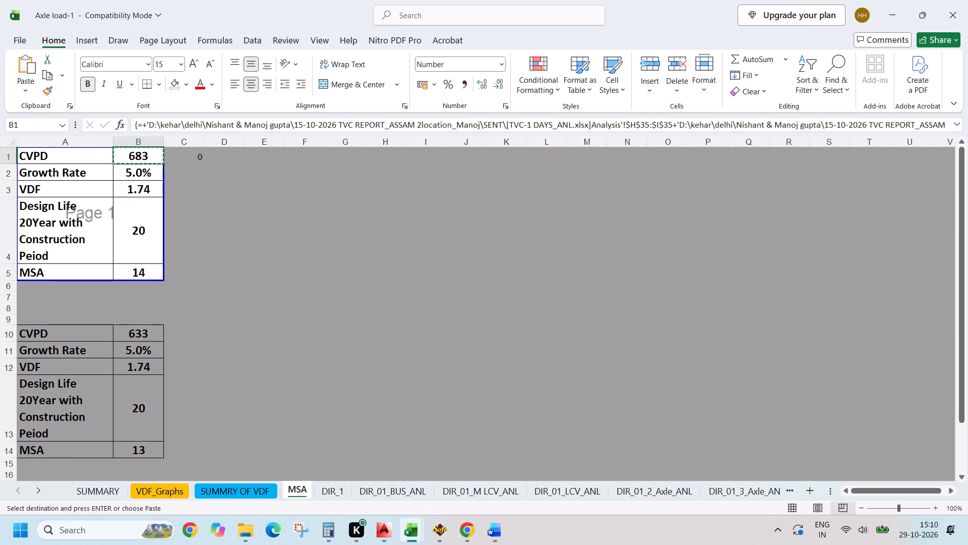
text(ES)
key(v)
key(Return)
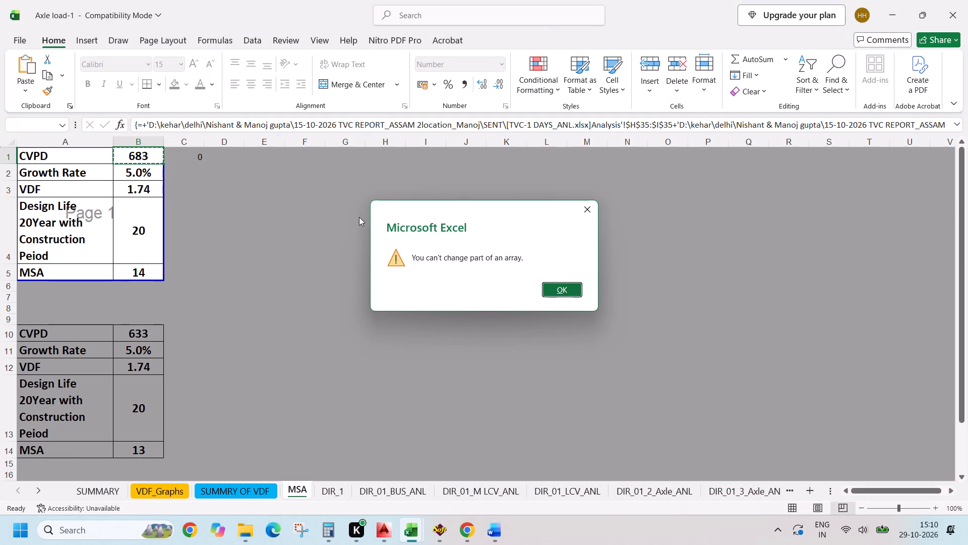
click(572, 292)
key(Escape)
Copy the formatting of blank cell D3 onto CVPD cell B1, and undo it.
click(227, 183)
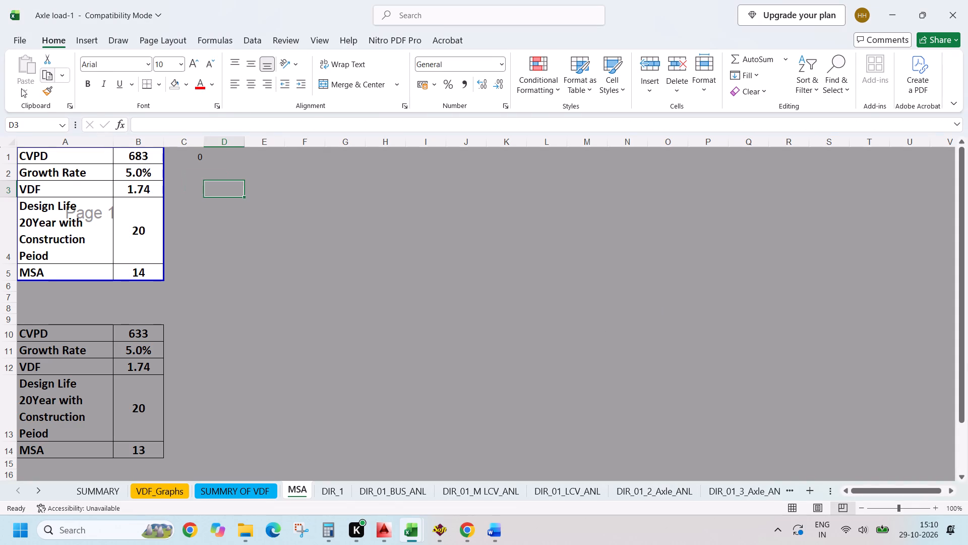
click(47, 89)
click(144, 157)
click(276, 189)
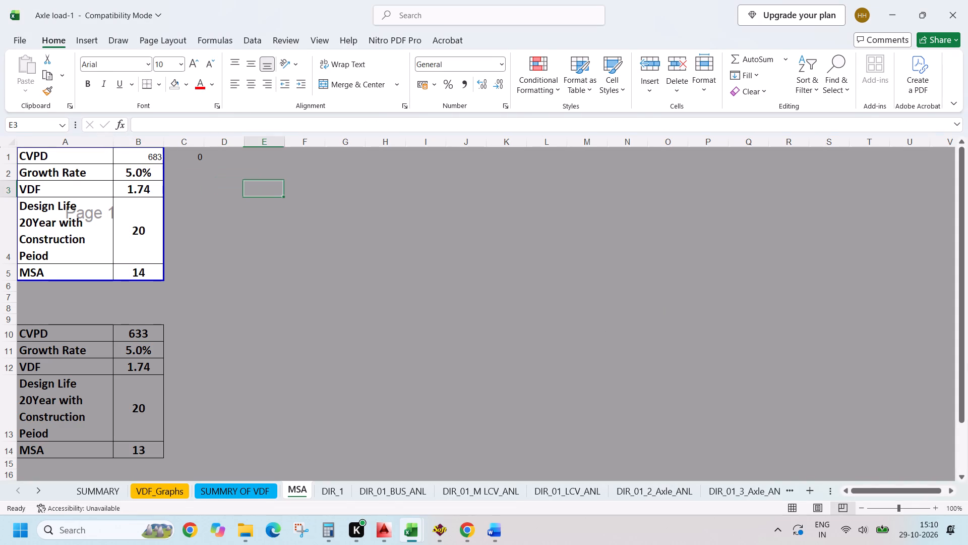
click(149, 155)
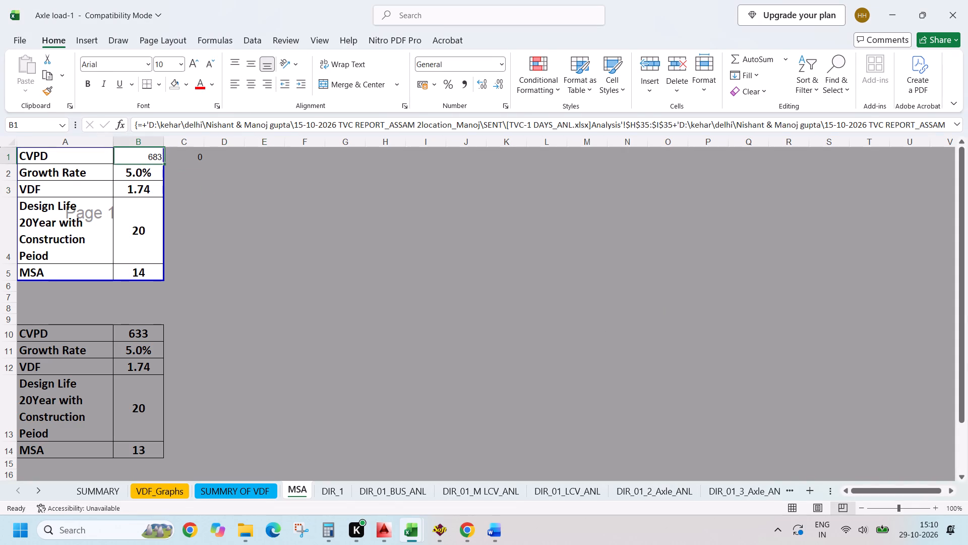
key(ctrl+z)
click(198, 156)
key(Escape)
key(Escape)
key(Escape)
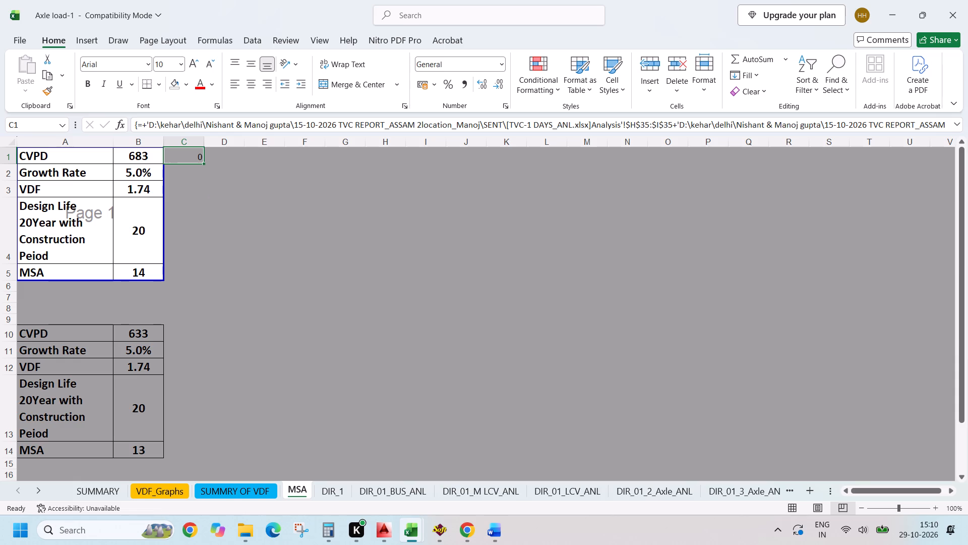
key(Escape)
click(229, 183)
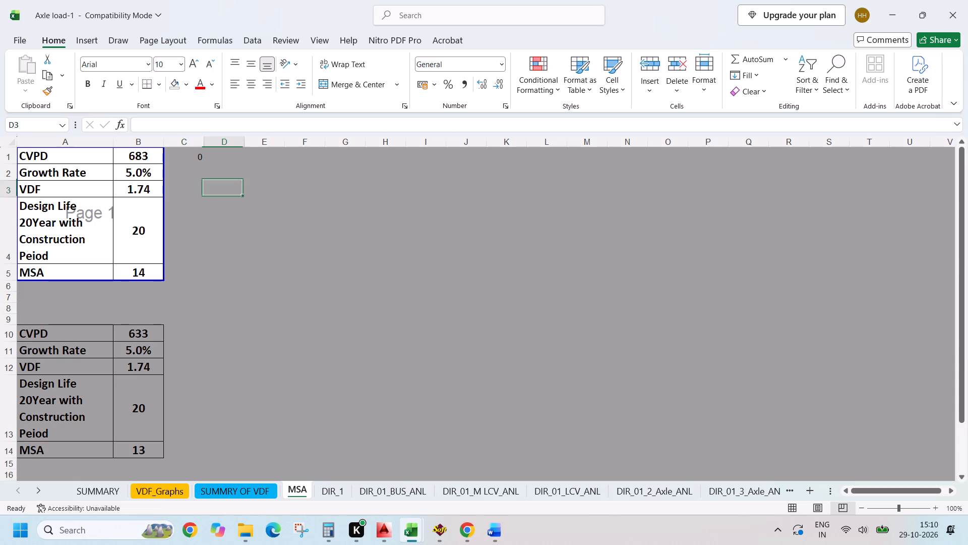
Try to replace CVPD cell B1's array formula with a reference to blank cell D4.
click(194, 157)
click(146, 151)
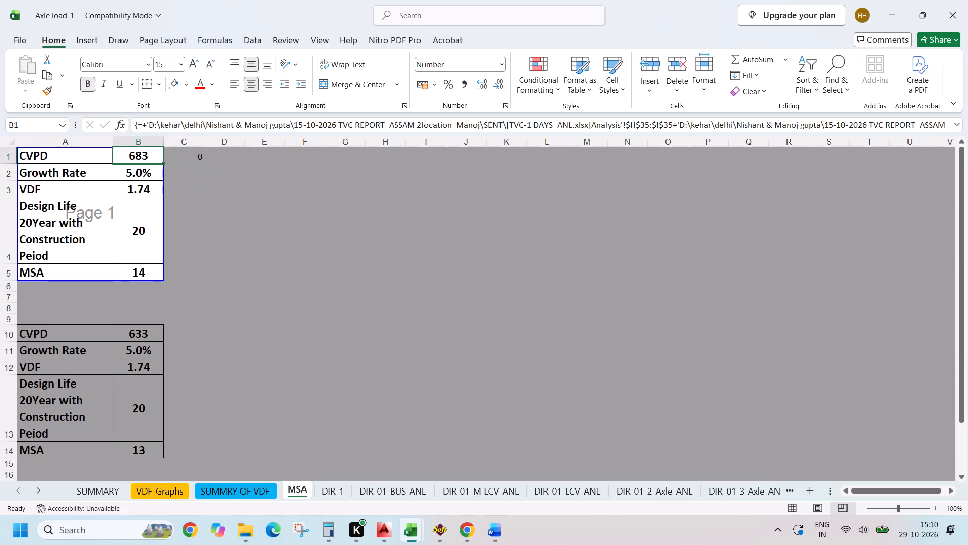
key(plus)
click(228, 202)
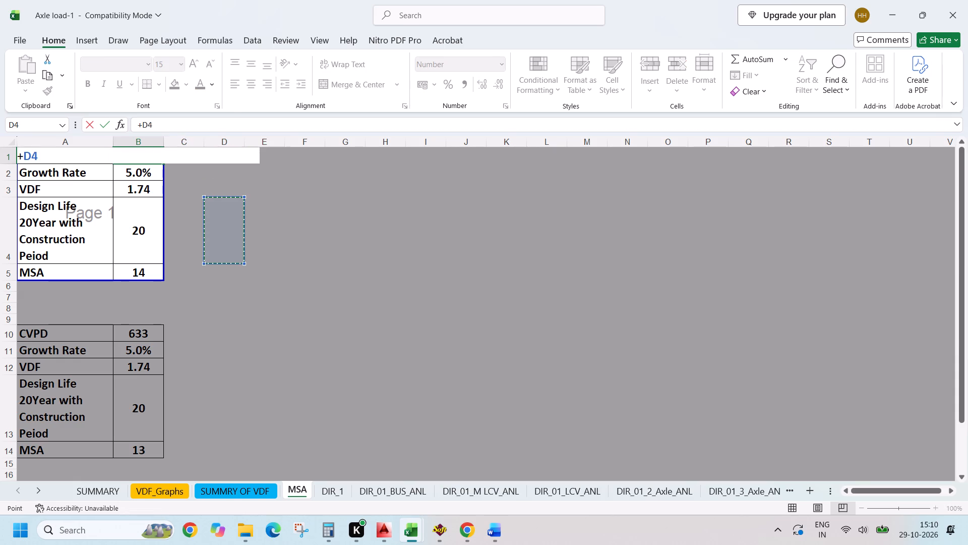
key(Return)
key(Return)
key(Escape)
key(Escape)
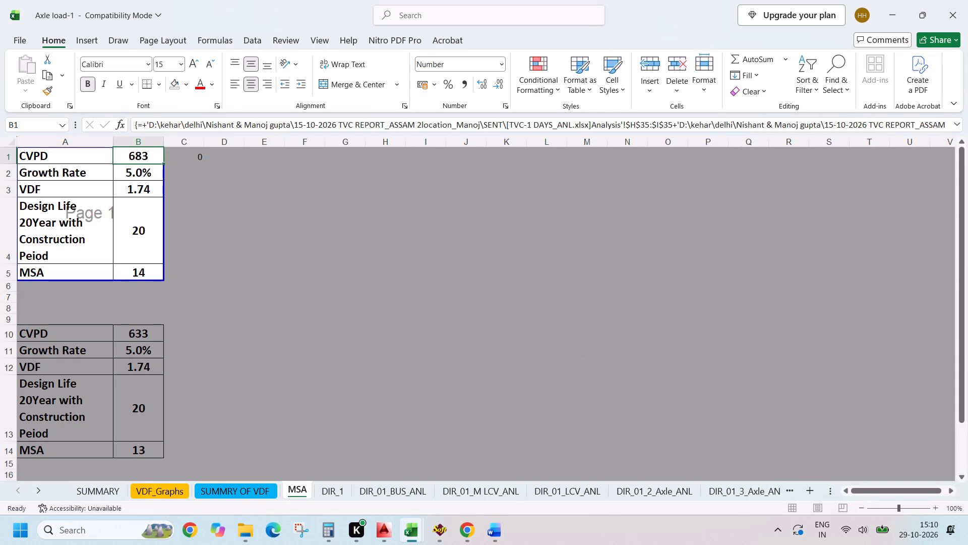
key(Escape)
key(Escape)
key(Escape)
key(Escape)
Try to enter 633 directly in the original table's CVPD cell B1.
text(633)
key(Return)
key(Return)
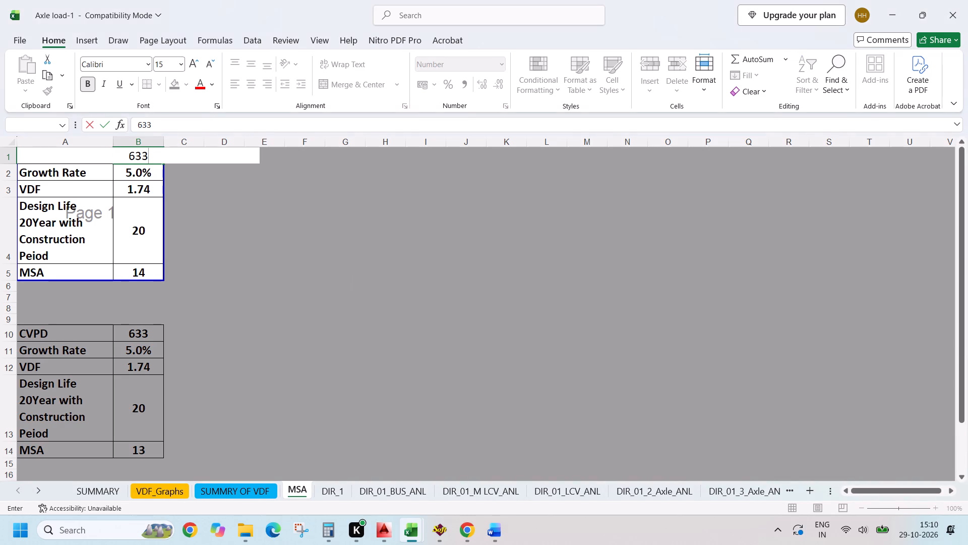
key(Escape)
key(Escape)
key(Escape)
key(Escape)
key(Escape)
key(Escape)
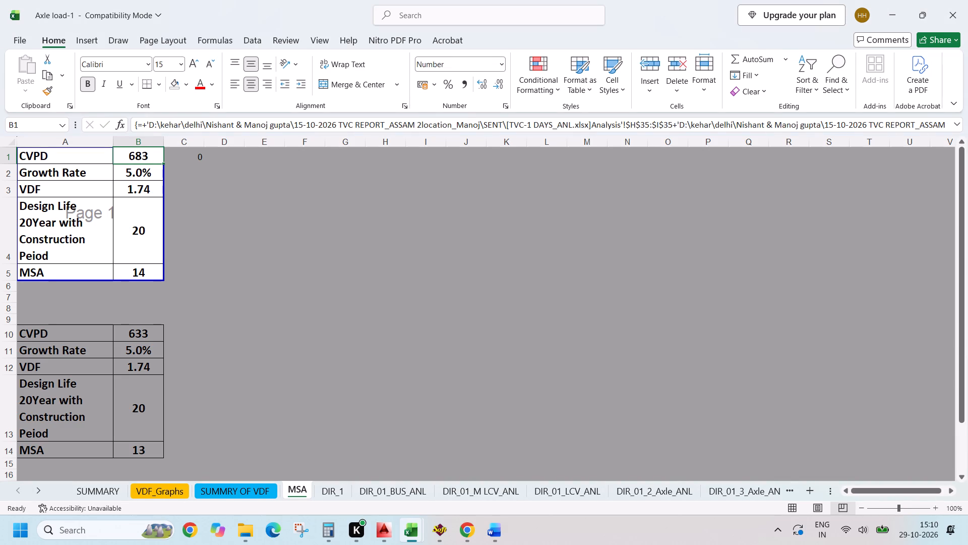
Inspect the MSA formula in cell B5 of the original table.
double_click(141, 275)
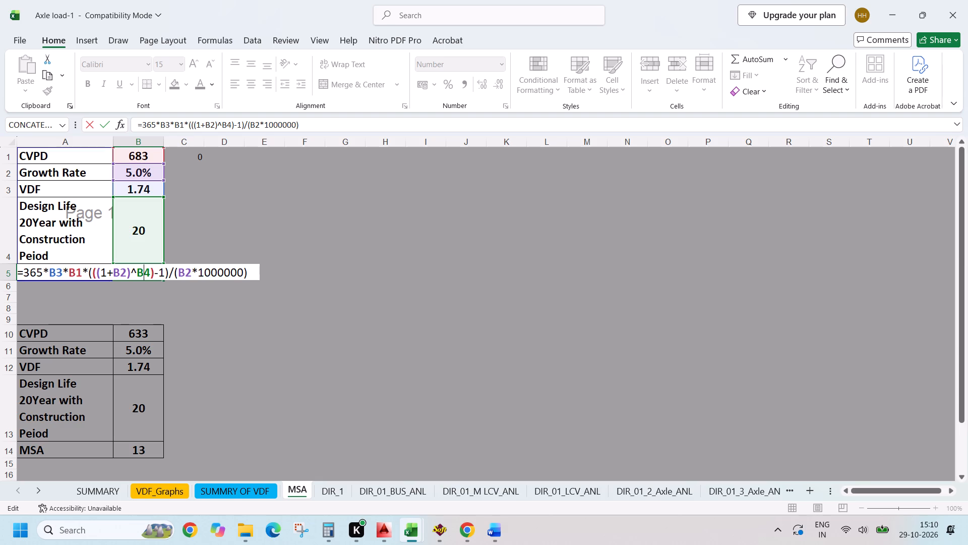
key(Escape)
key(Escape)
key(Escape)
key(Escape)
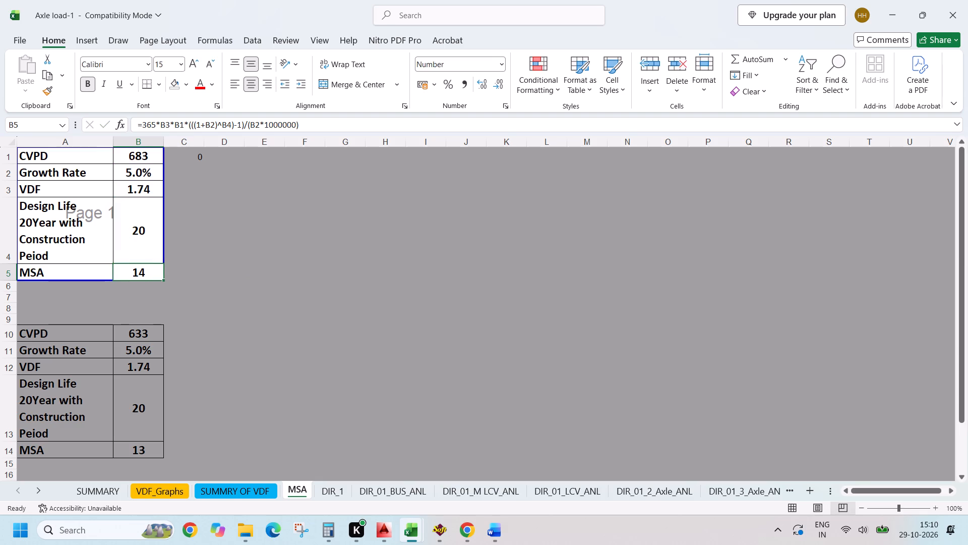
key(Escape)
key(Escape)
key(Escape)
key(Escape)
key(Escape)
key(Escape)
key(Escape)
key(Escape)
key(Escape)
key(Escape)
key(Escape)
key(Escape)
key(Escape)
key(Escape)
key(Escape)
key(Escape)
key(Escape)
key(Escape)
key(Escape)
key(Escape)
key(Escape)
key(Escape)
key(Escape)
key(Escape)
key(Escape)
Delete rows 10 to 15 containing the duplicated MSA calculation table.
drag(13, 332, 32, 463)
key(ctrl+minus)
key(Escape)
key(Escape)
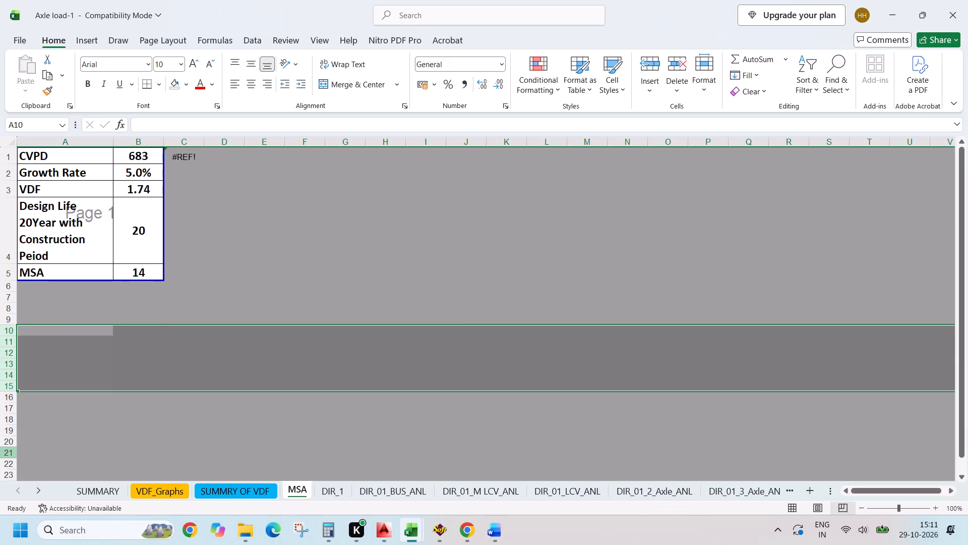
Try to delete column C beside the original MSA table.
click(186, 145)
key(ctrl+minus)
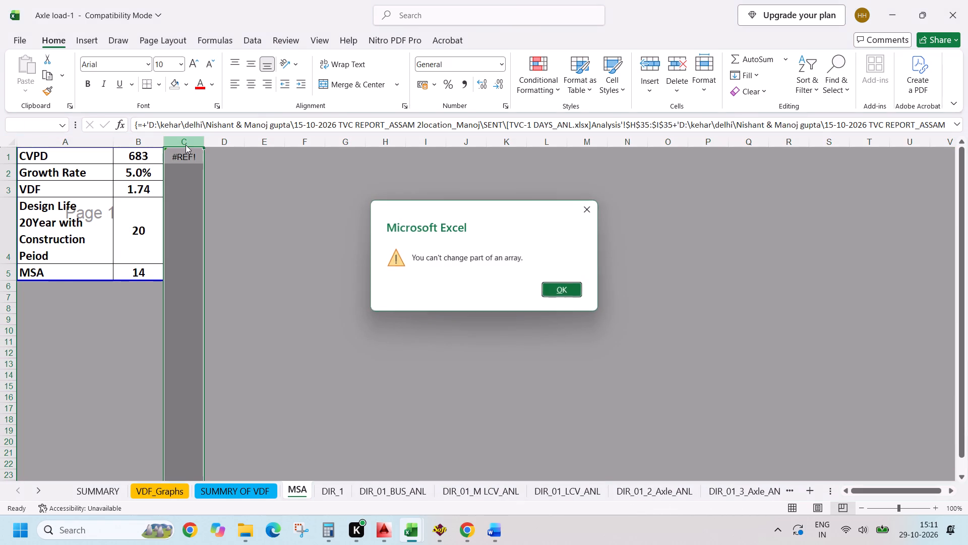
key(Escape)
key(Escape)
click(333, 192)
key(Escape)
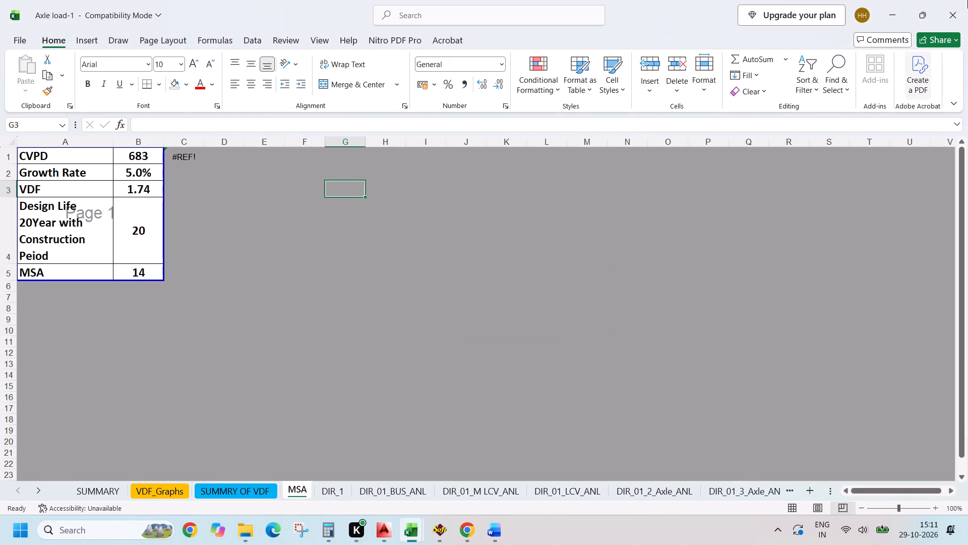
Close the axle load workbook, saving its changes.
click(957, 19)
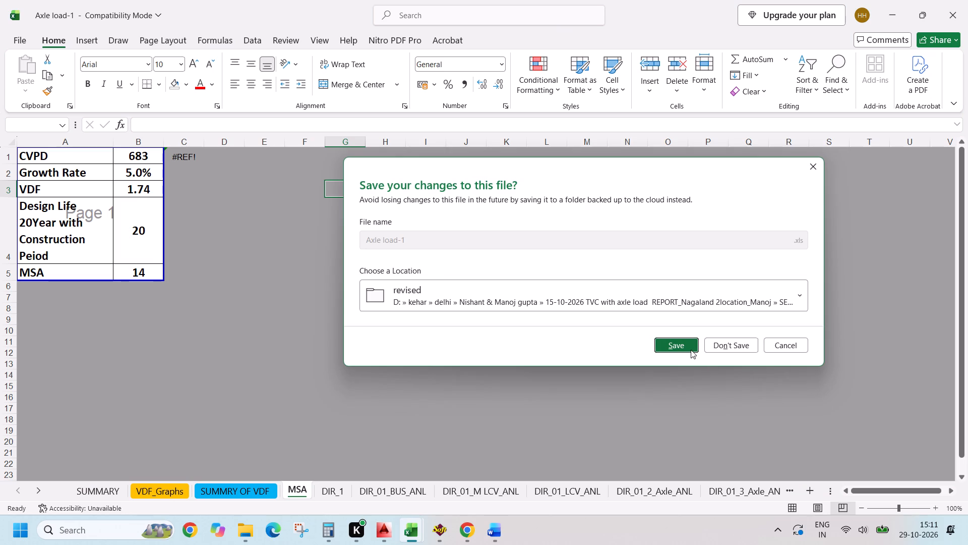
click(691, 350)
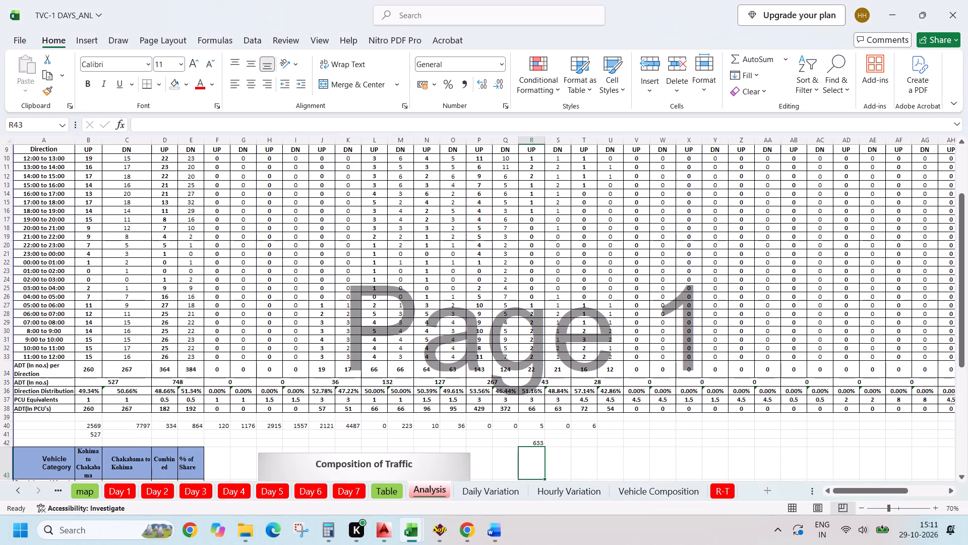
Clear the commercial vehicle sum from cell R42 of the Analysis sheet and save the TVC-1 DAYS_ANL workbook.
scroll(708, 336, down, 9)
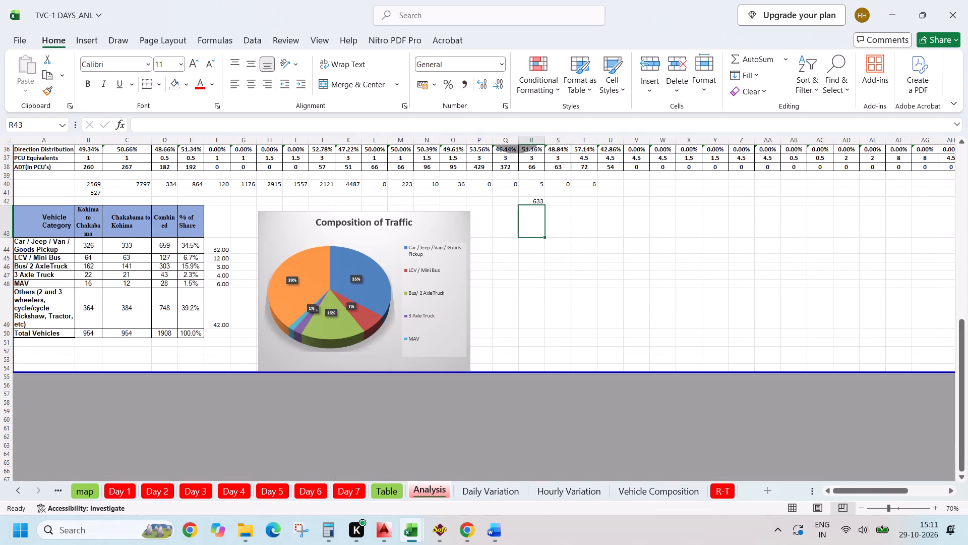
scroll(655, 320, up, 3)
click(542, 290)
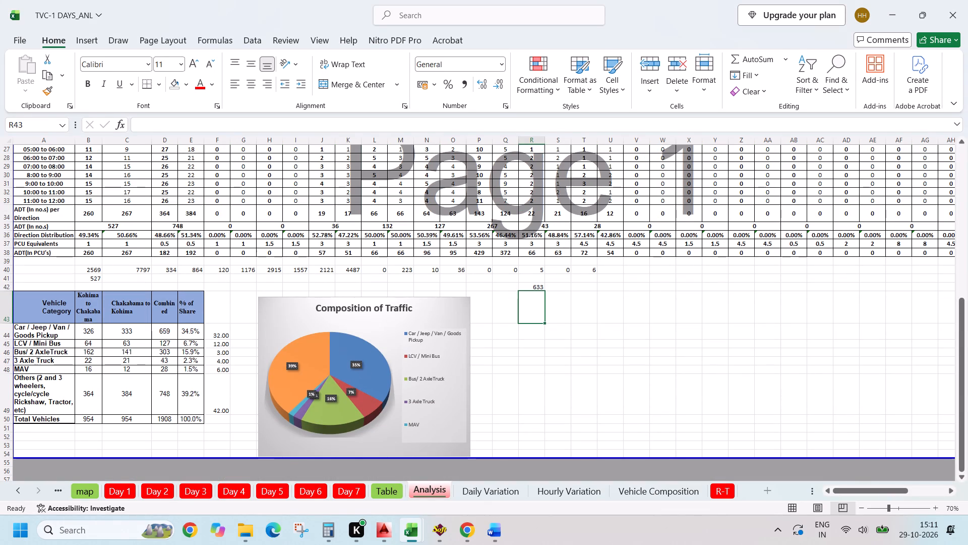
click(543, 289)
click(547, 286)
key(Left)
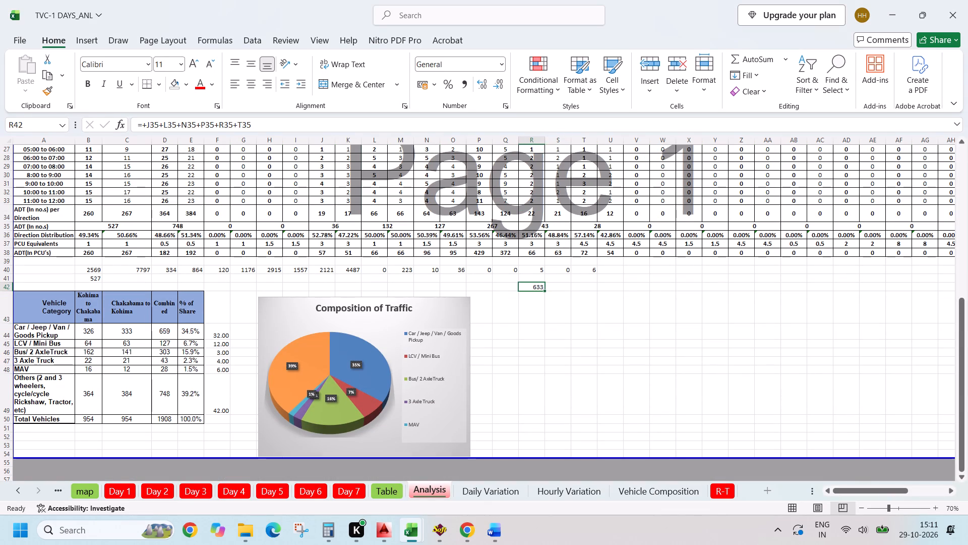
key(Delete)
key(Escape)
key(Escape)
click(545, 341)
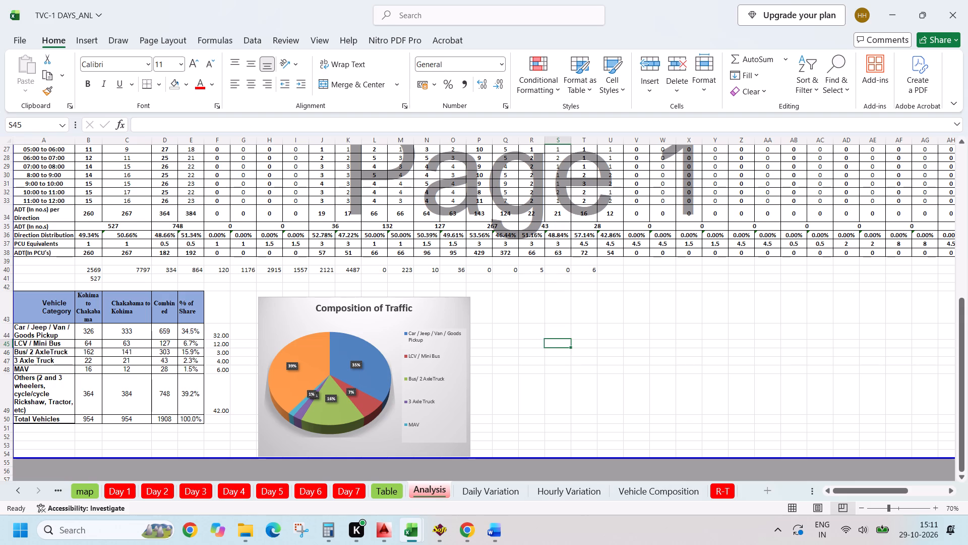
key(ctrl+s)
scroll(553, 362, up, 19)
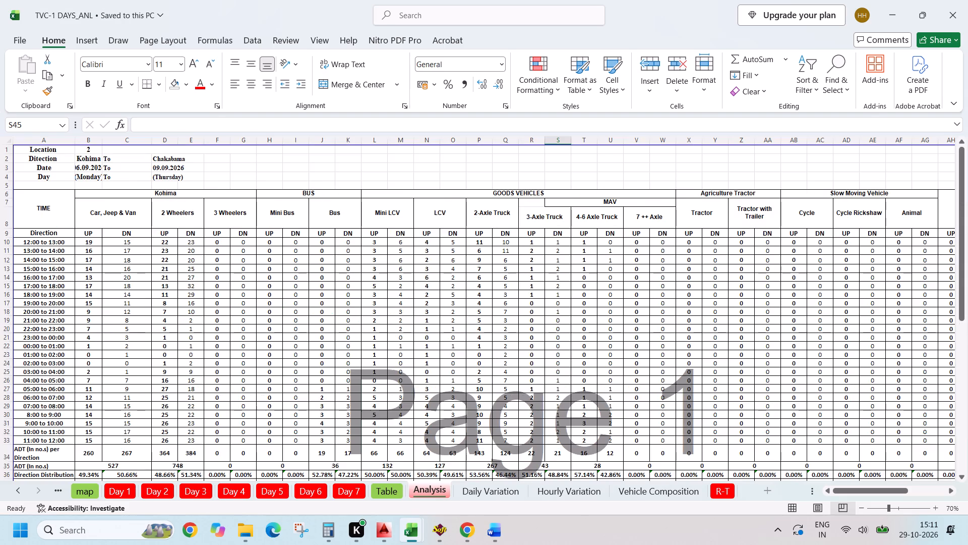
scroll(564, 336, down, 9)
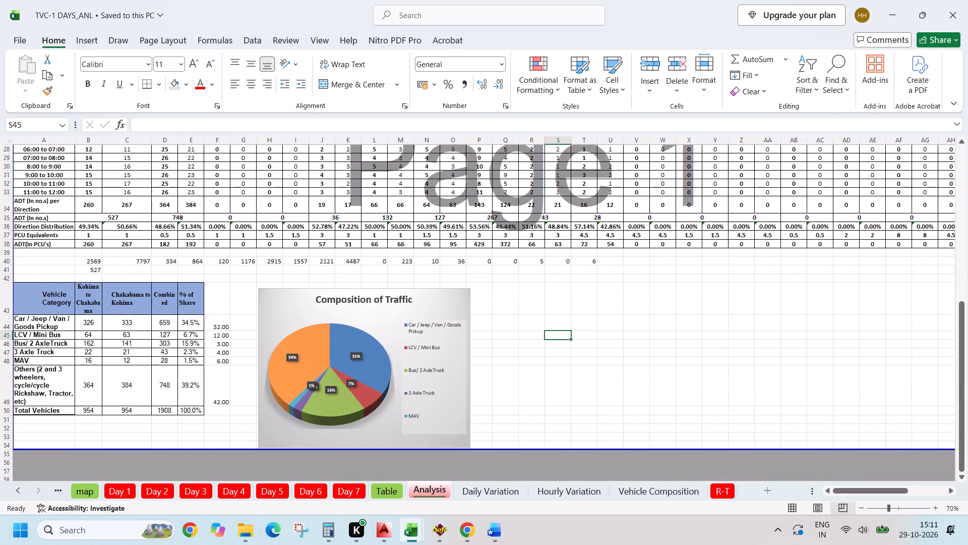
Switch to the Location-1 traffic report and review it from the VDF summary and Design MSA table through the annexures.
key(alt+Tab)
key(alt+Tab)
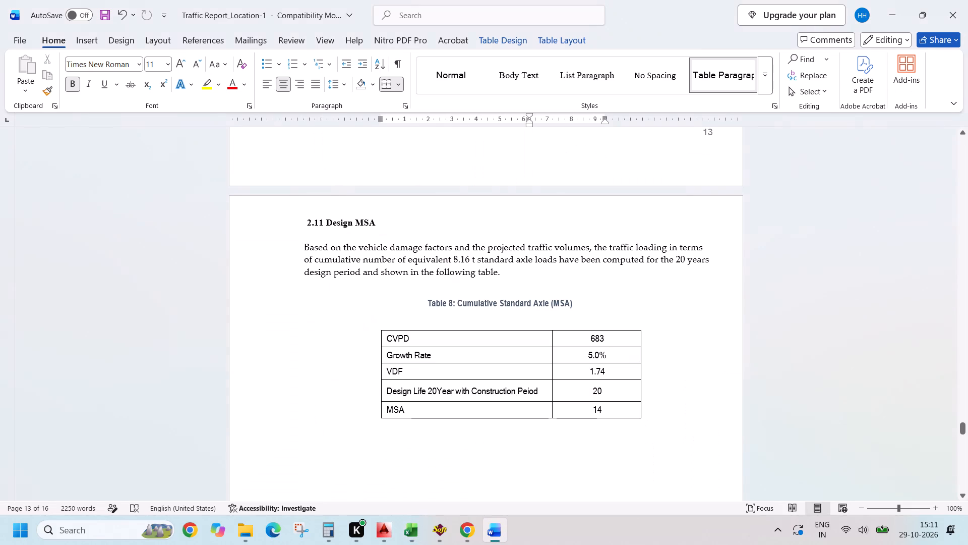
drag(605, 341, 599, 341)
drag(599, 341, 590, 340)
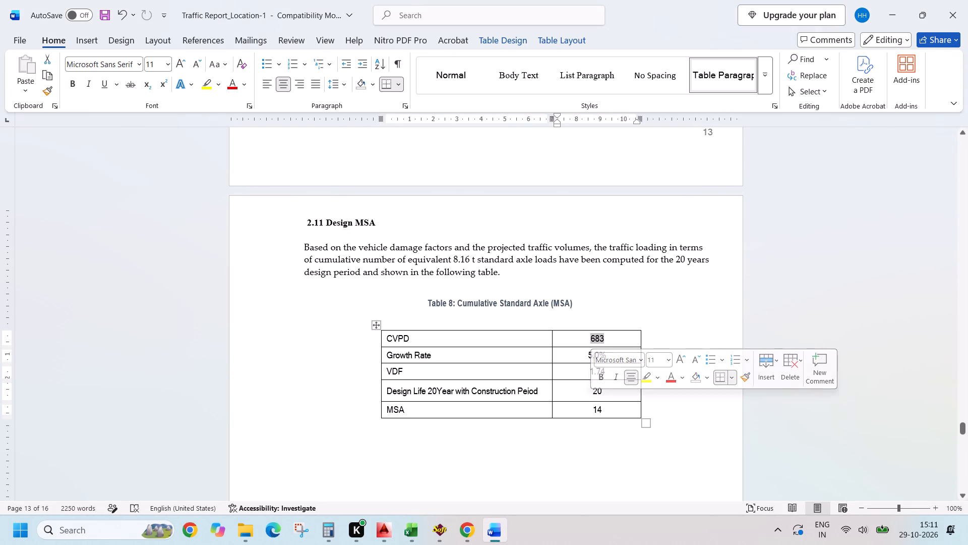
key(Escape)
key(Escape)
click(647, 315)
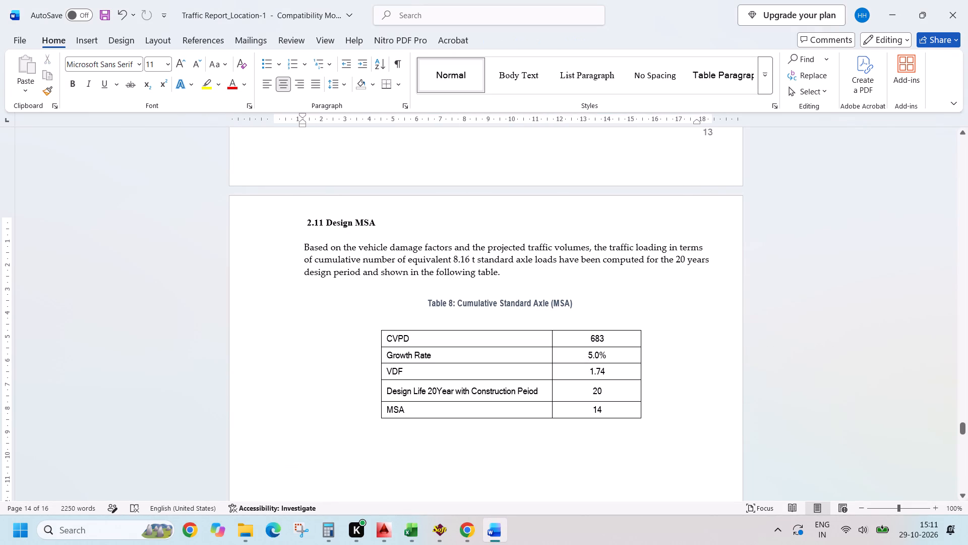
scroll(658, 314, up, 6)
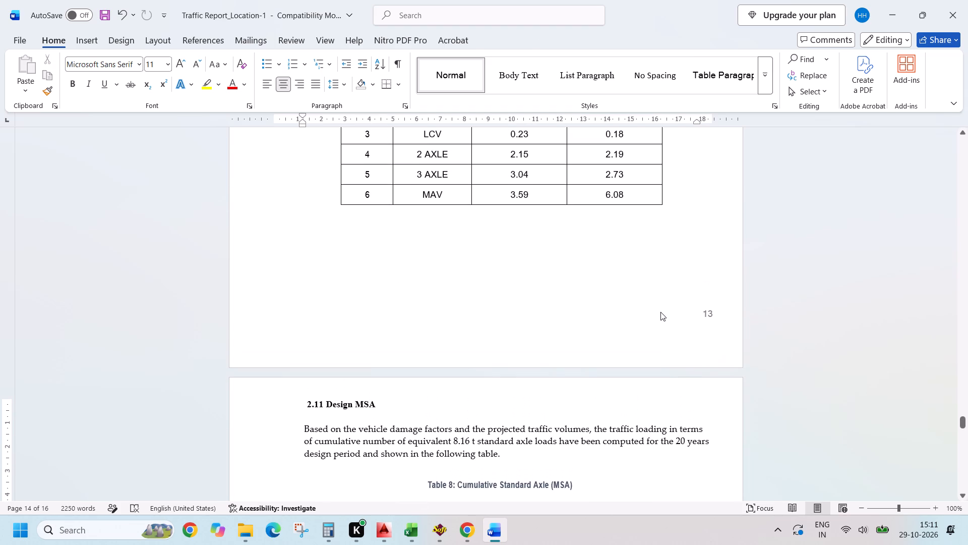
scroll(660, 312, up, 5)
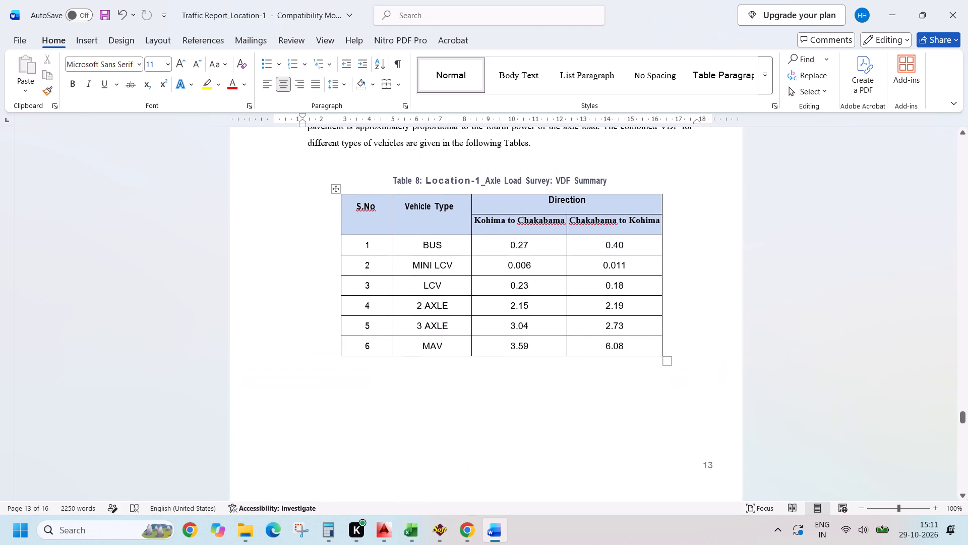
scroll(662, 311, down, 10)
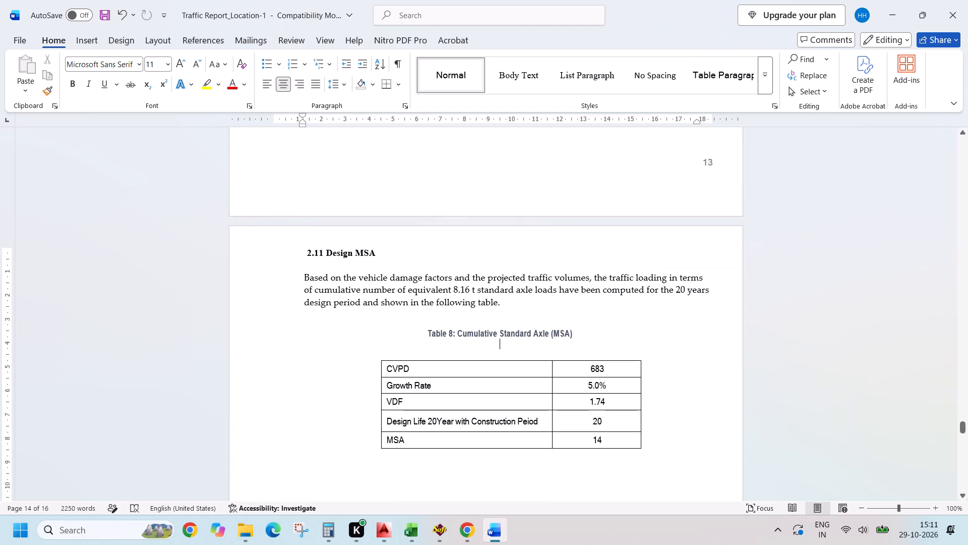
scroll(664, 310, down, 13)
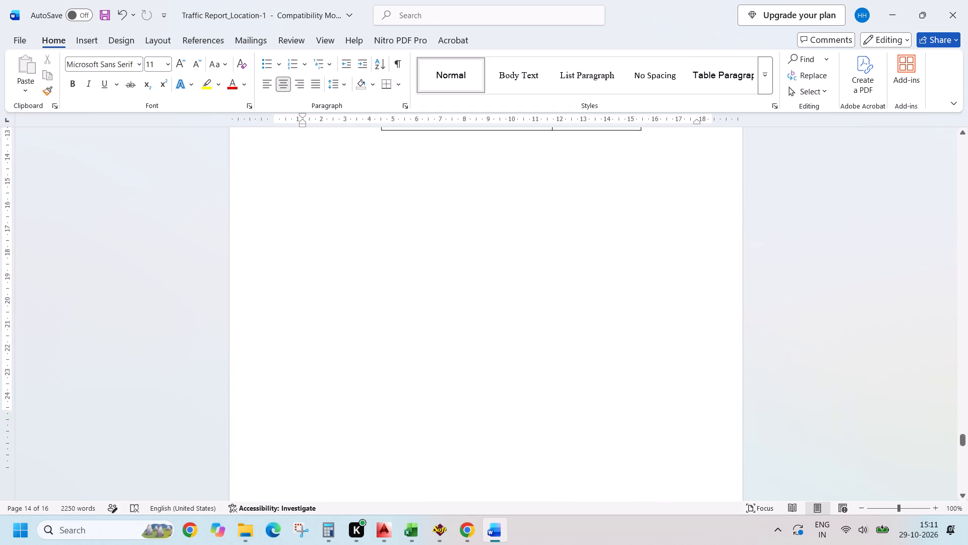
scroll(666, 310, down, 15)
scroll(678, 307, down, 14)
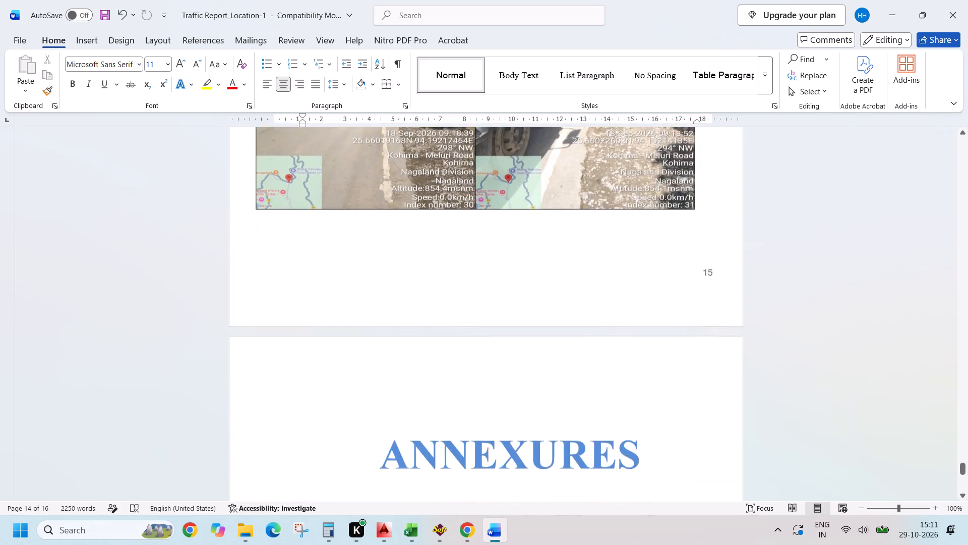
scroll(678, 307, down, 20)
scroll(678, 307, down, 15)
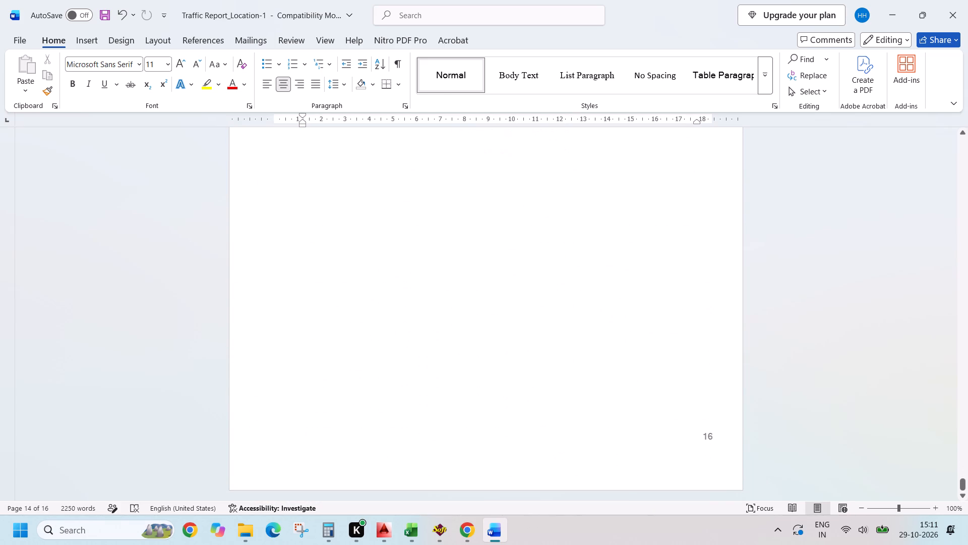
scroll(678, 307, down, 1)
Review the report backwards from the site photographs through the traffic tables and charts to the List of Tables.
scroll(680, 305, up, 20)
scroll(680, 305, up, 15)
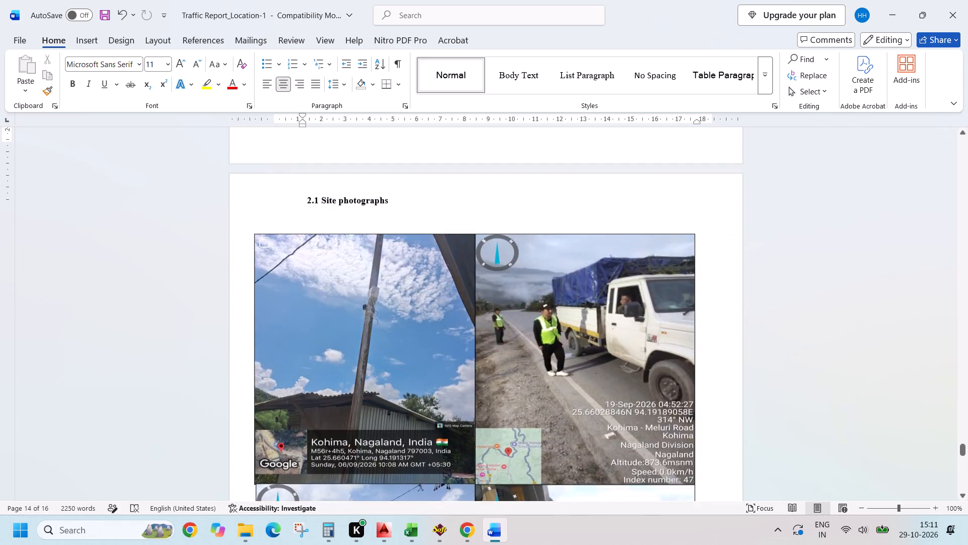
scroll(676, 307, up, 20)
scroll(676, 307, up, 20)
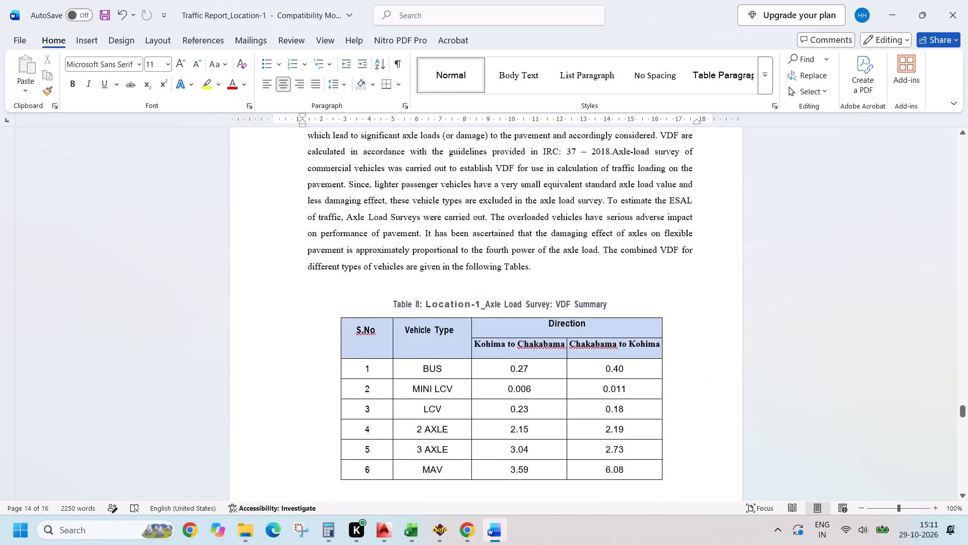
scroll(676, 307, up, 20)
scroll(676, 307, up, 6)
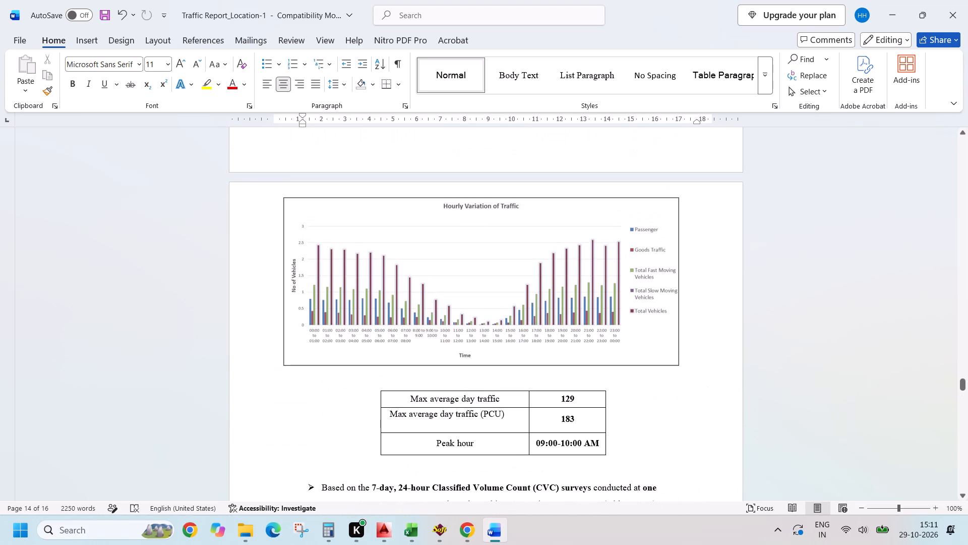
scroll(677, 307, up, 17)
scroll(677, 307, up, 7)
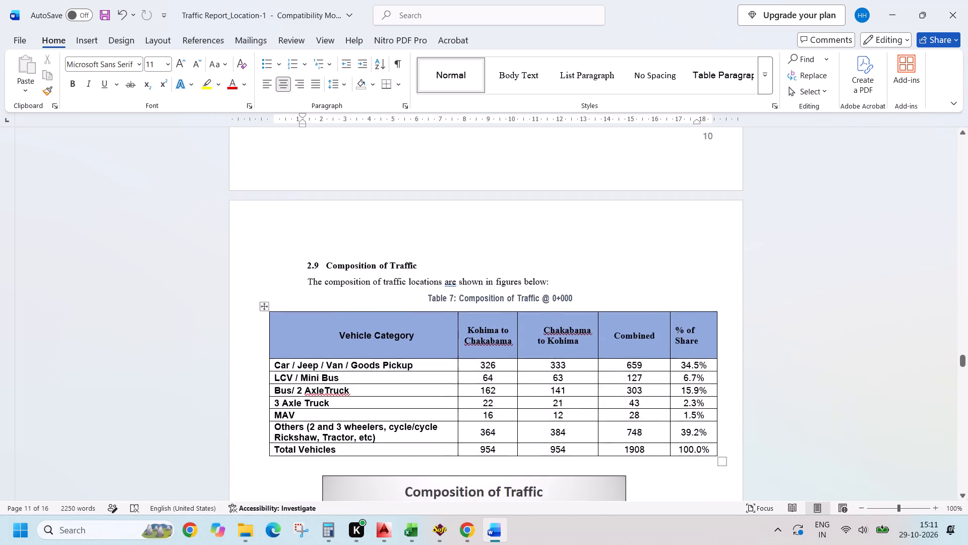
scroll(677, 307, up, 13)
scroll(677, 307, up, 12)
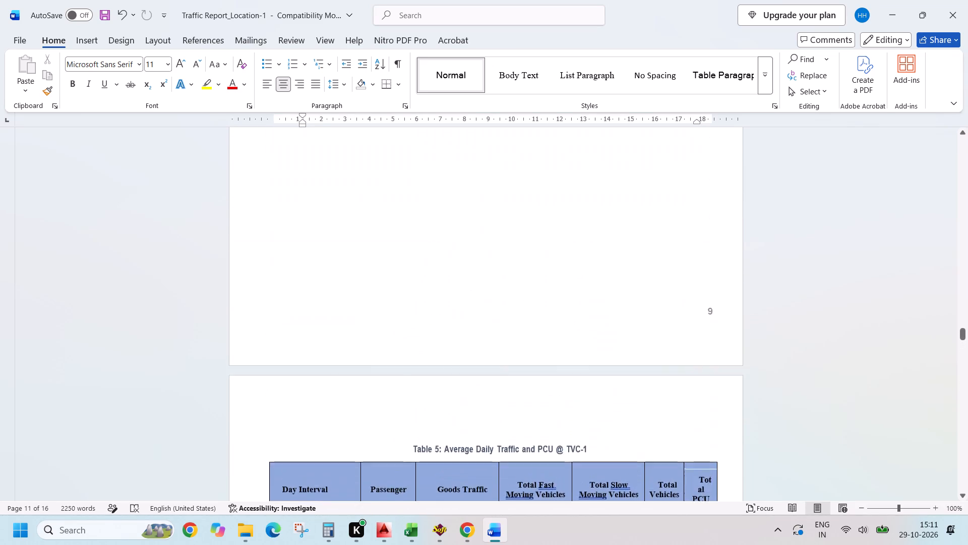
scroll(677, 307, up, 20)
scroll(677, 307, up, 5)
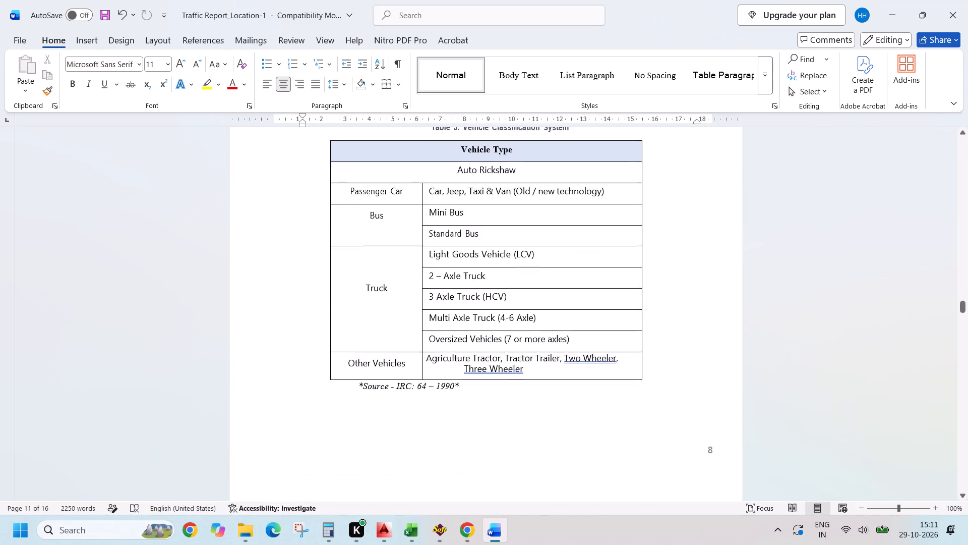
scroll(677, 307, up, 20)
scroll(677, 307, up, 5)
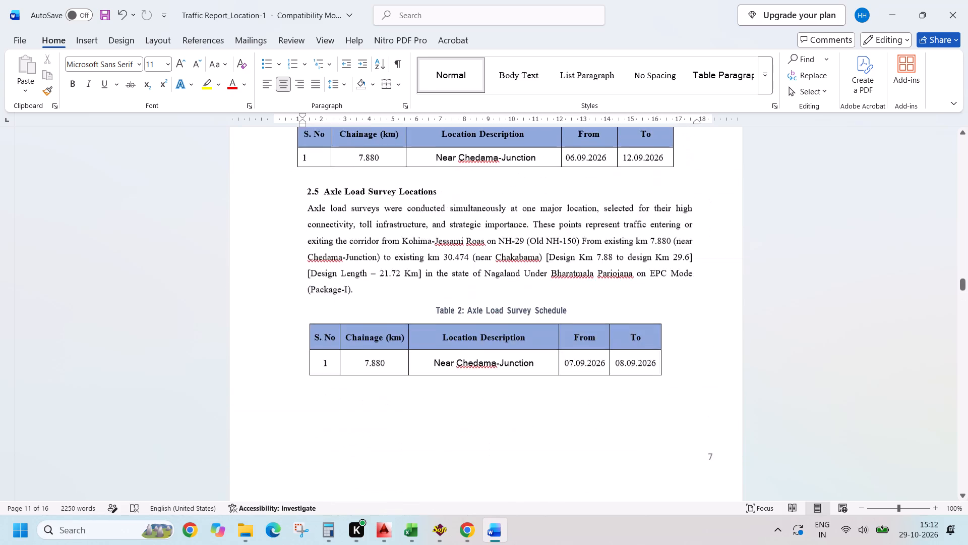
scroll(677, 307, up, 20)
scroll(677, 307, up, 4)
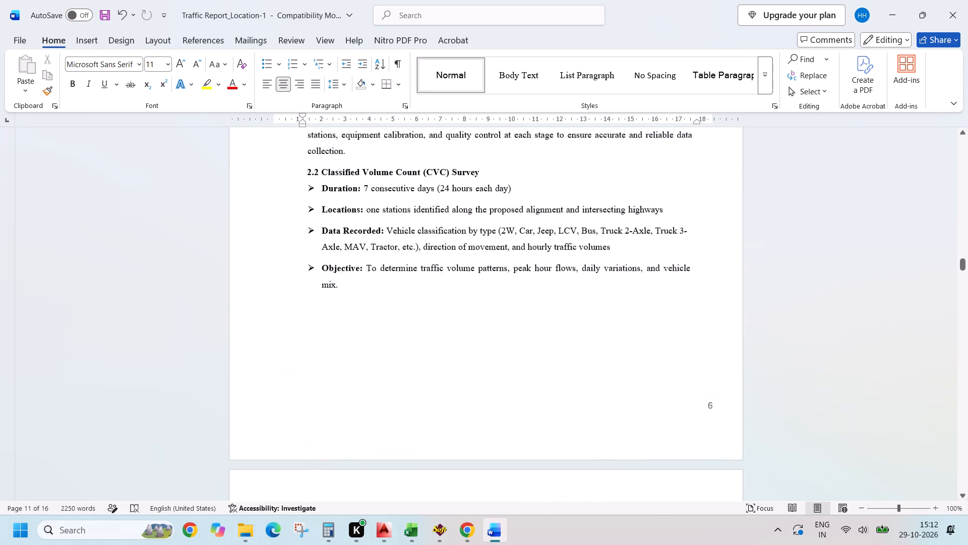
scroll(677, 307, up, 20)
scroll(677, 307, up, 4)
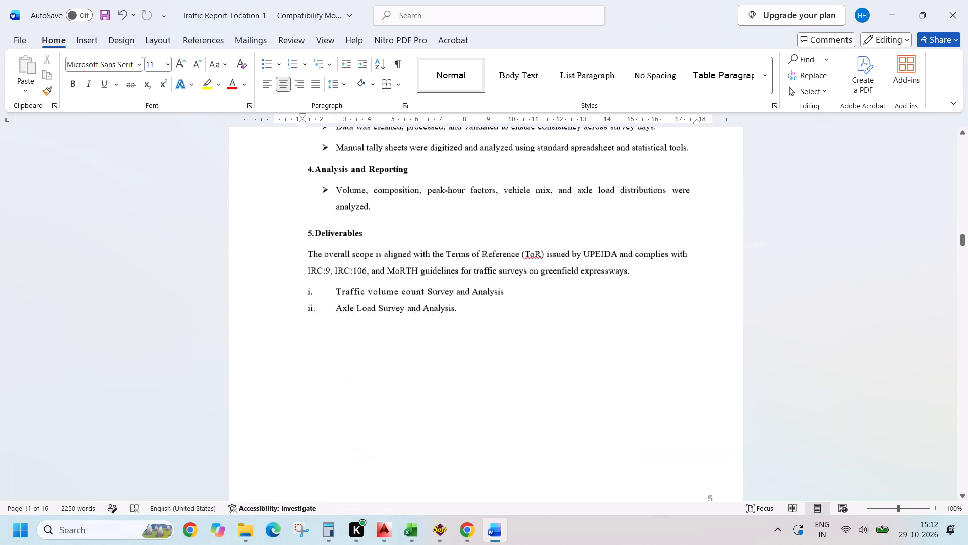
scroll(677, 307, up, 20)
scroll(677, 307, up, 4)
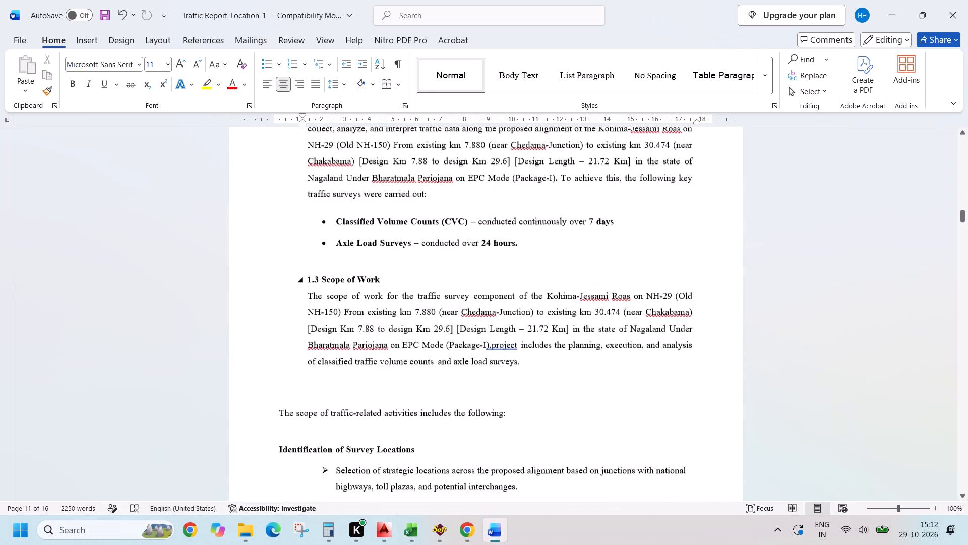
scroll(677, 307, up, 18)
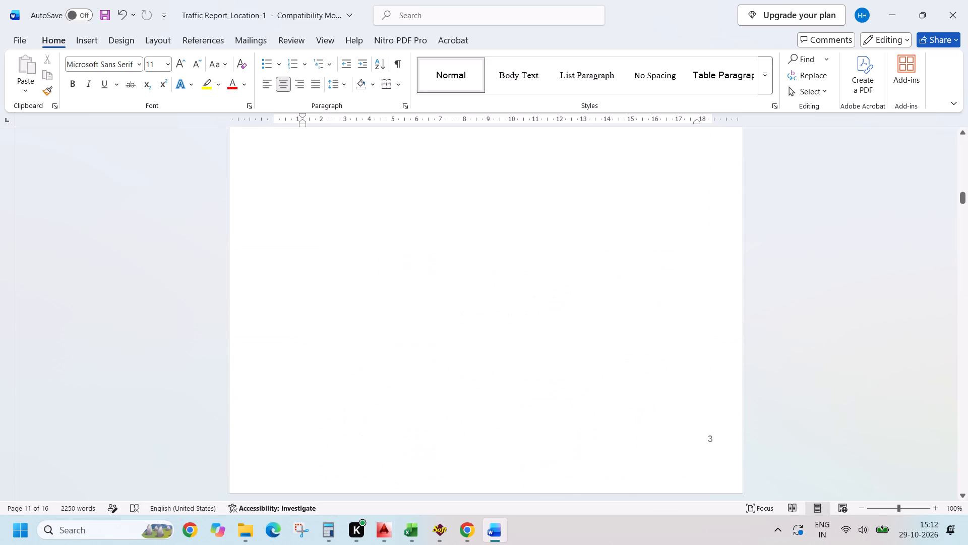
scroll(677, 307, up, 7)
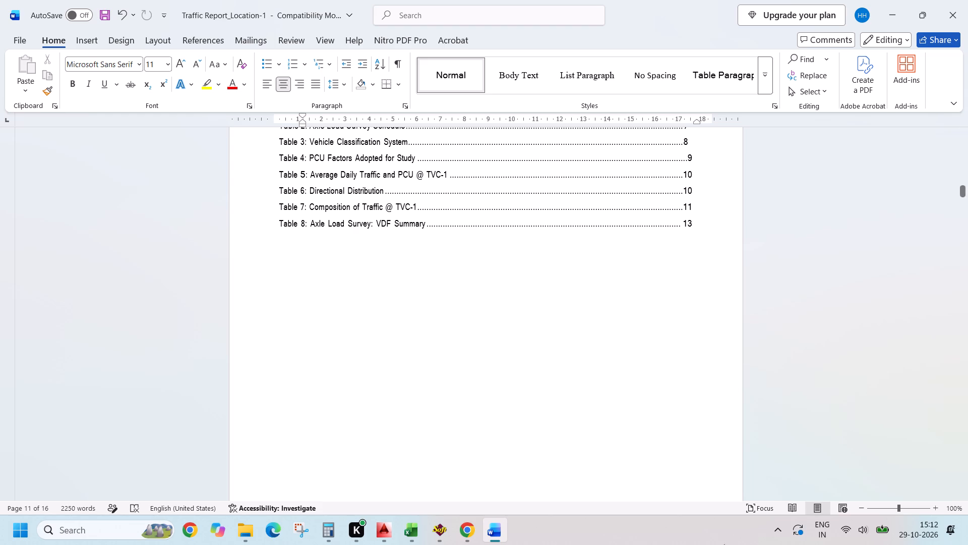
Recheck the scope of work, survey methodology, axle load survey locations and survey objectives against the List of Tables.
scroll(528, 368, down, 9)
scroll(525, 339, up, 1)
scroll(525, 339, down, 19)
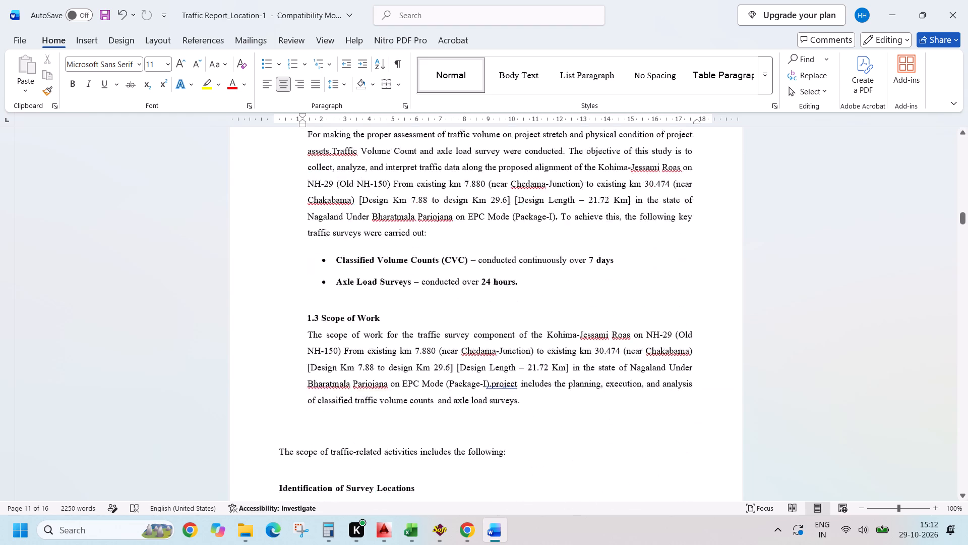
scroll(532, 301, down, 20)
scroll(532, 301, down, 20)
scroll(532, 301, down, 3)
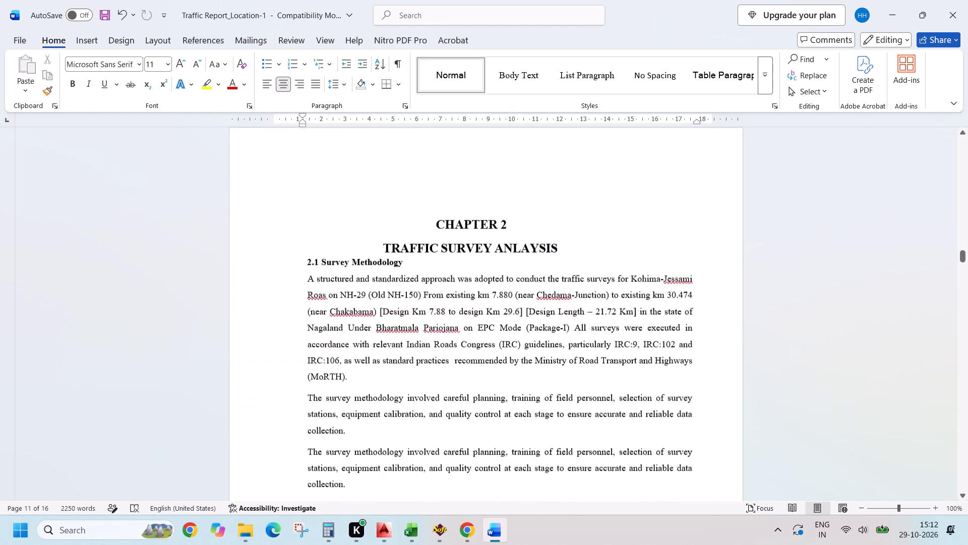
scroll(533, 297, down, 20)
scroll(533, 297, down, 6)
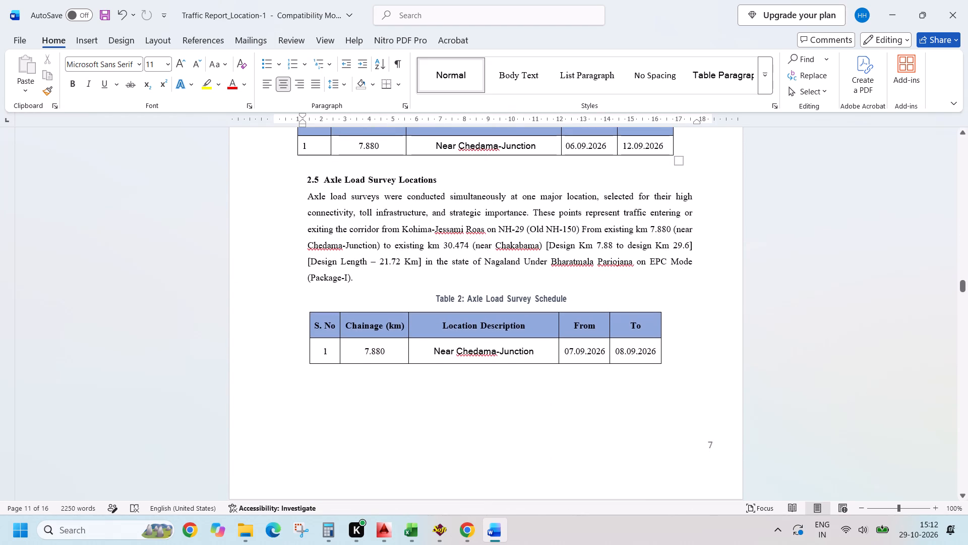
scroll(533, 297, down, 10)
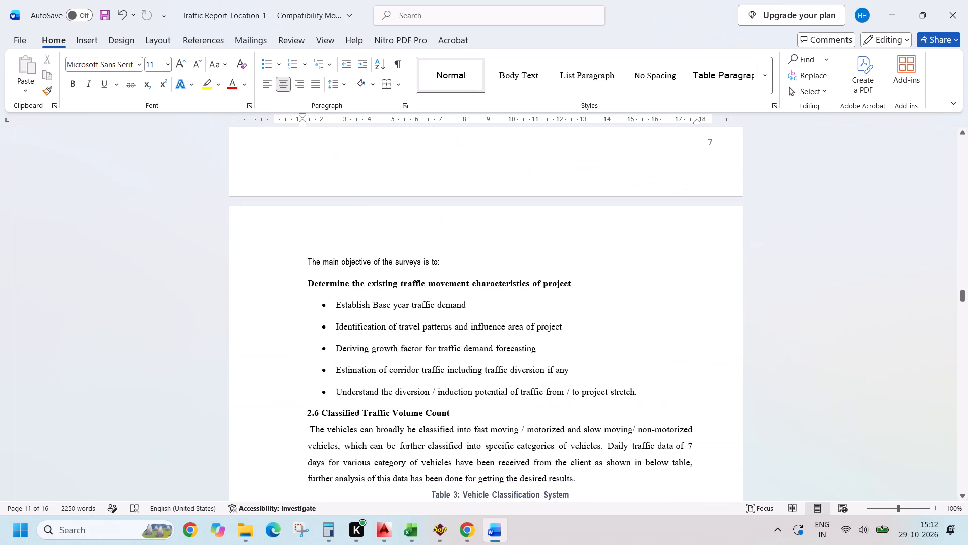
scroll(533, 297, up, 20)
scroll(533, 297, up, 10)
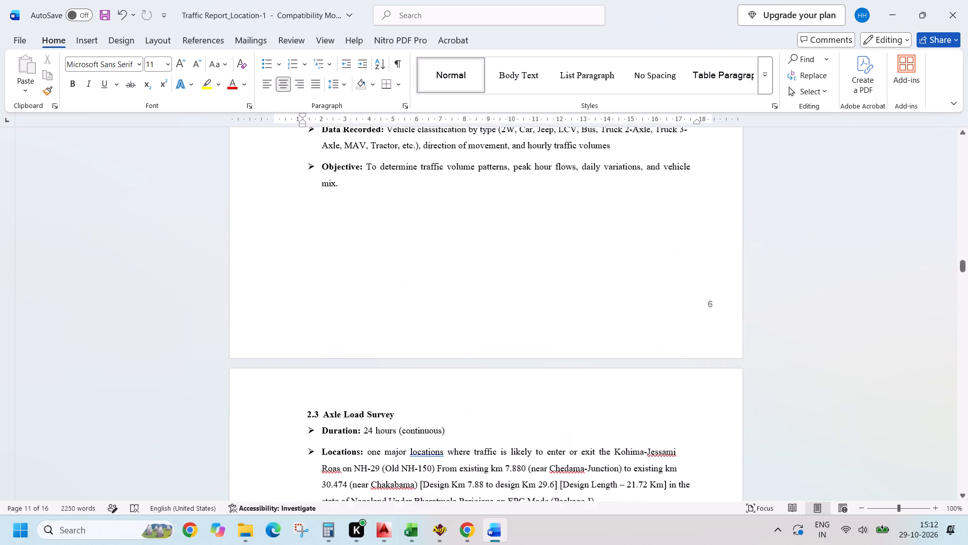
scroll(523, 302, up, 20)
scroll(523, 302, up, 18)
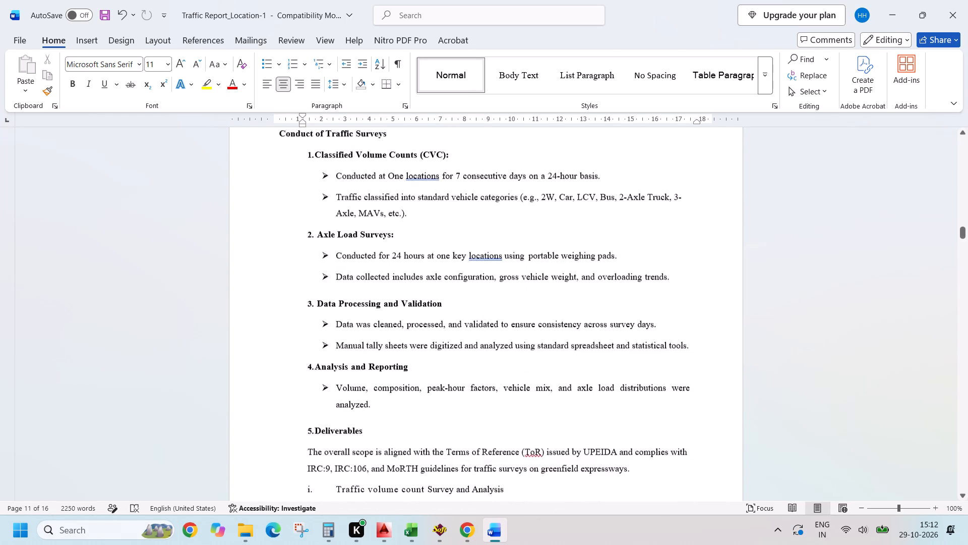
scroll(521, 302, up, 20)
scroll(521, 302, up, 17)
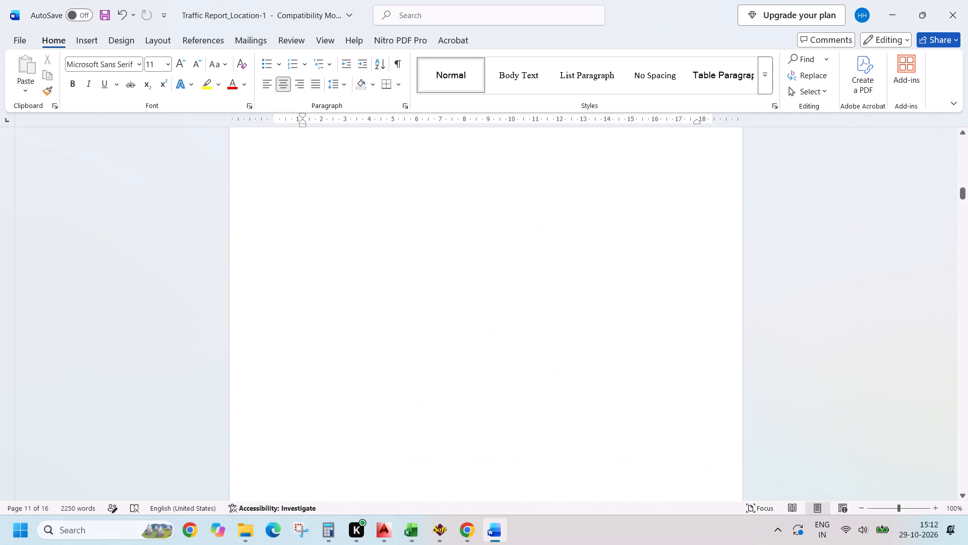
scroll(521, 301, up, 4)
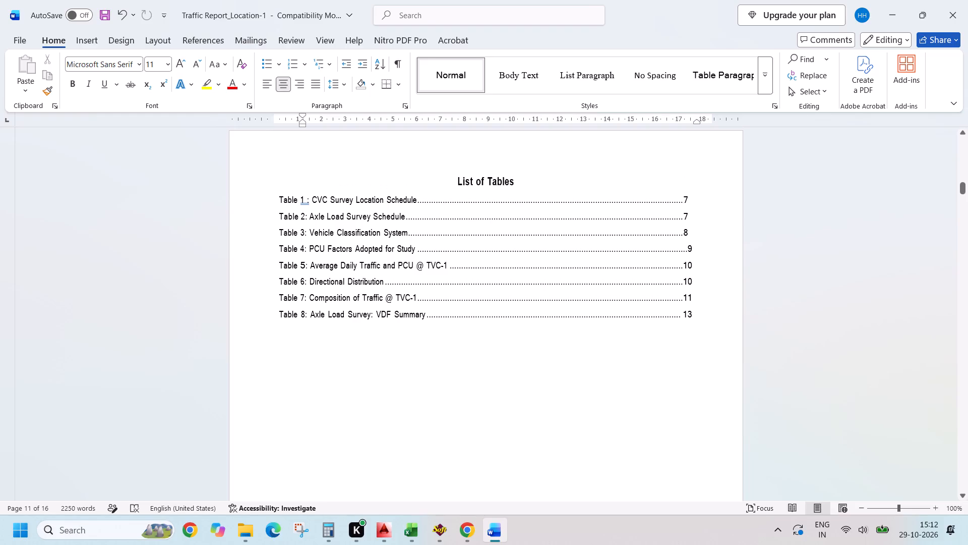
Save a PDF copy of the report as Traffic Report_Location-1 in the PKG-I revised folder.
click(16, 40)
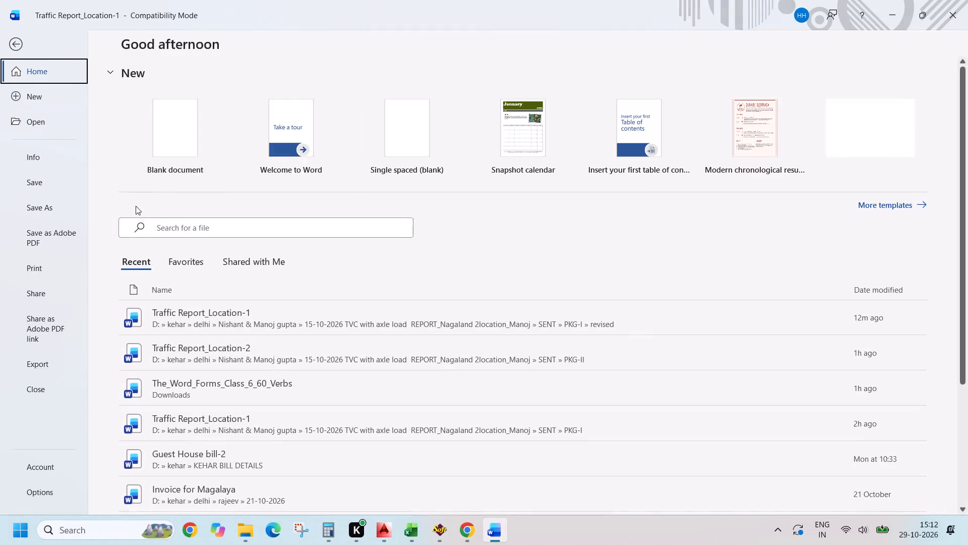
click(50, 205)
click(177, 328)
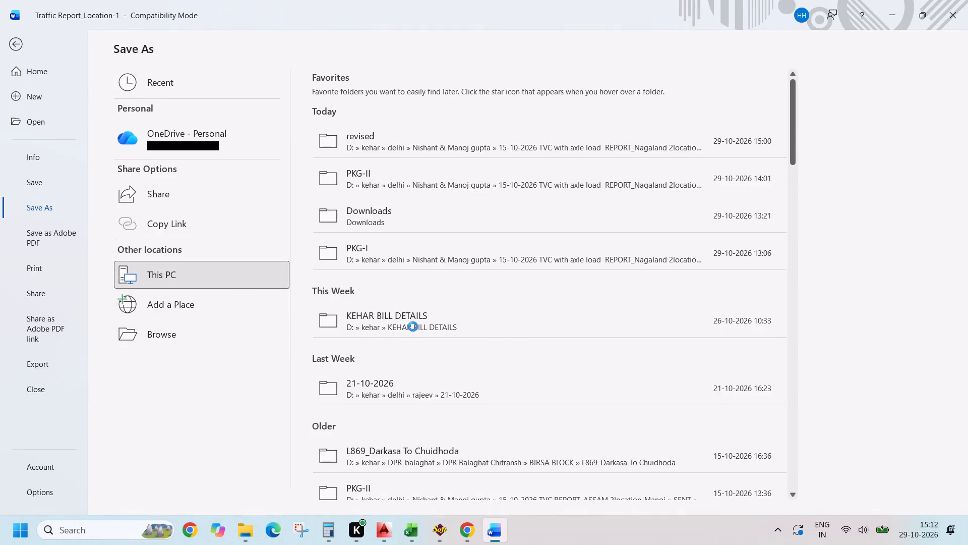
click(165, 229)
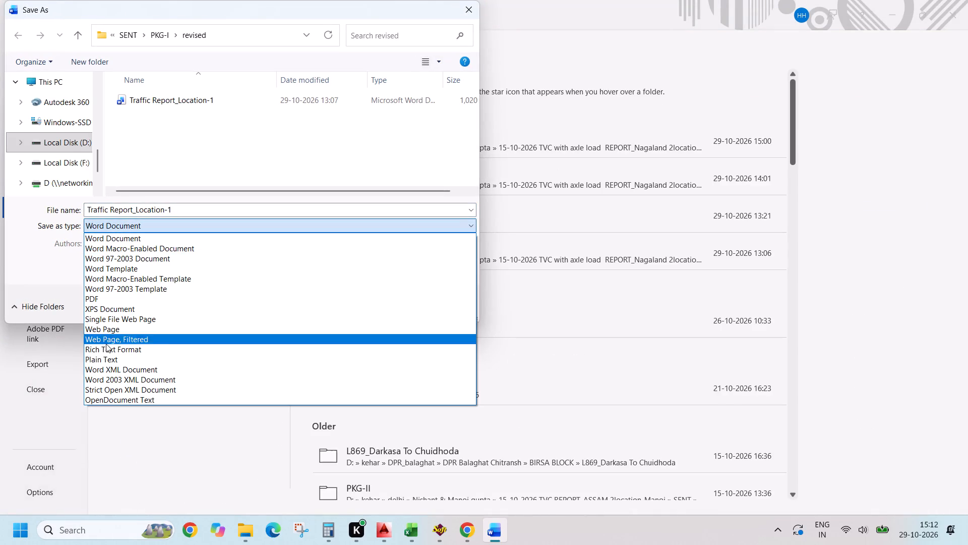
click(108, 302)
click(383, 328)
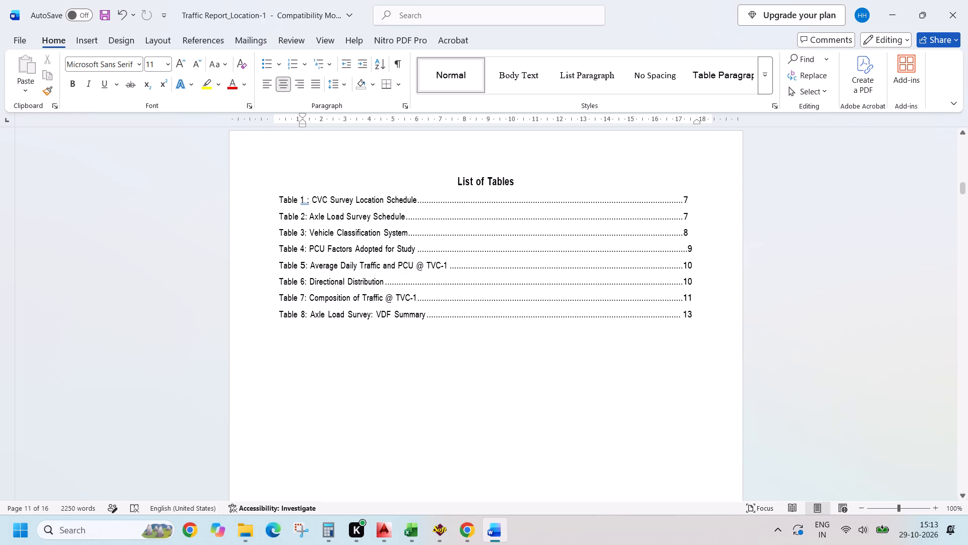
Close the Traffic Report_Location-1 document, saving its changes, and close the exported PDF copy.
click(617, 375)
click(954, 17)
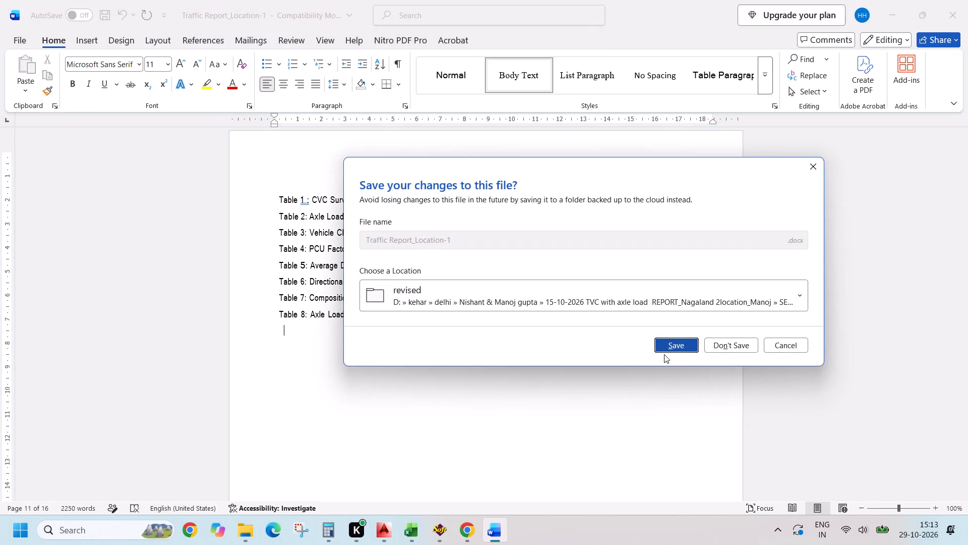
click(685, 352)
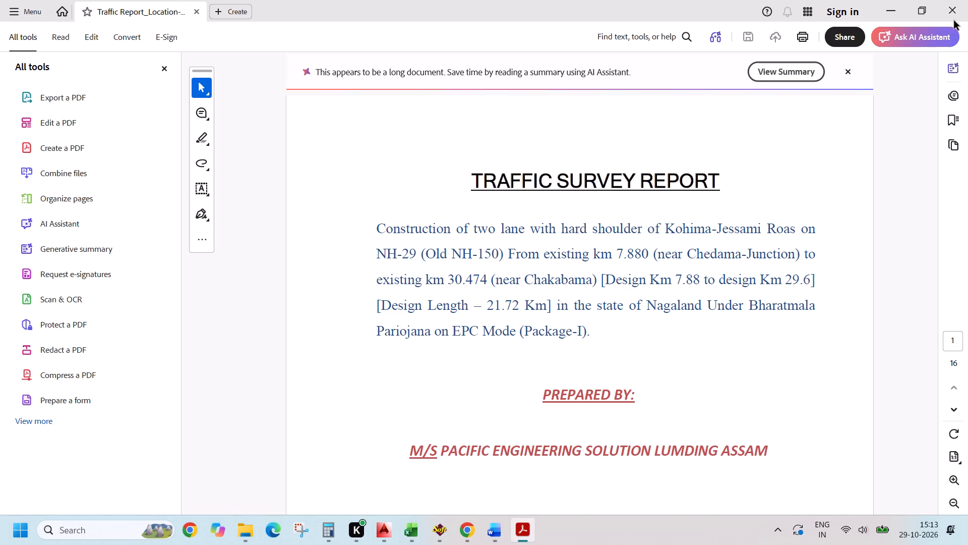
click(957, 8)
click(671, 344)
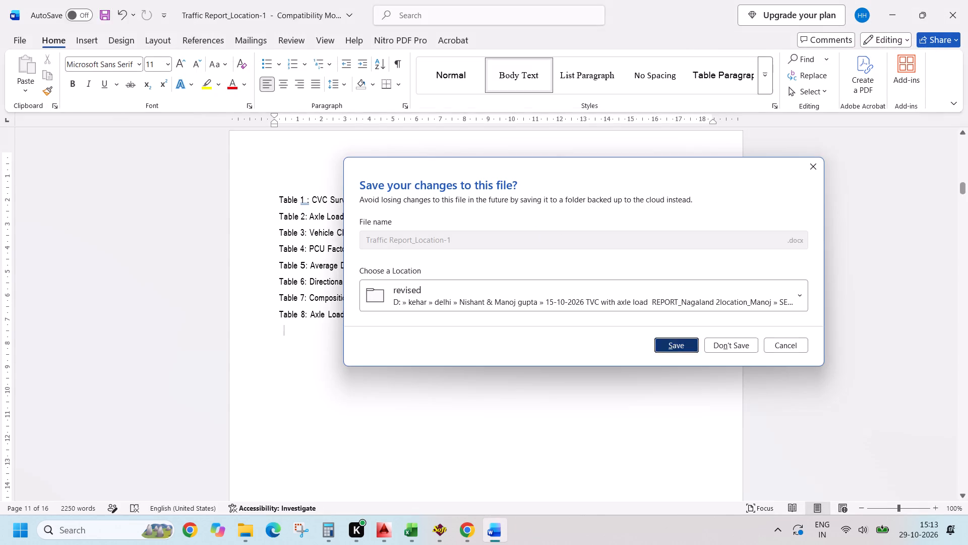
click(655, 335)
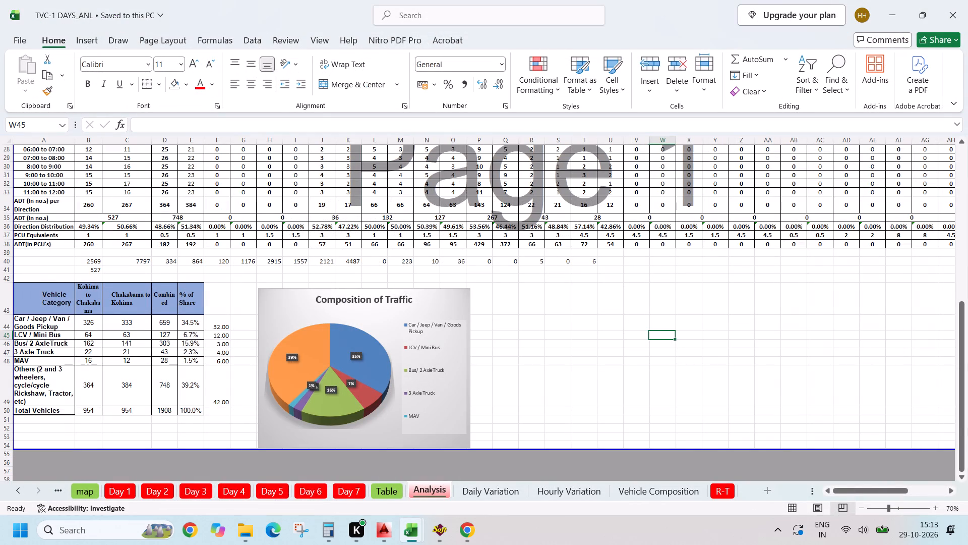
Export the Summary through Hourly Variation sheets of the TVC-1 workbook together as PDF TVC-1 DAYS_ANL in the revised folder.
click(17, 491)
click(92, 495)
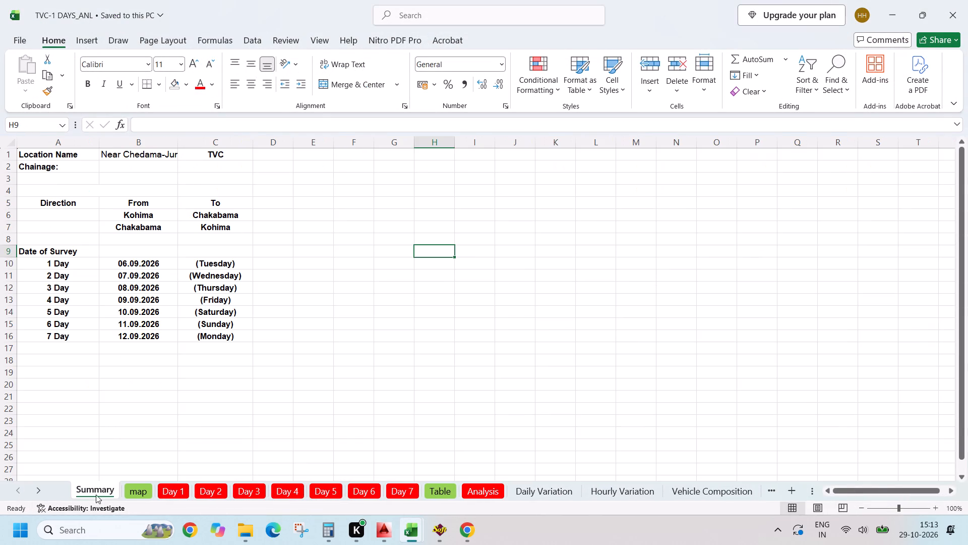
shift+click(627, 493)
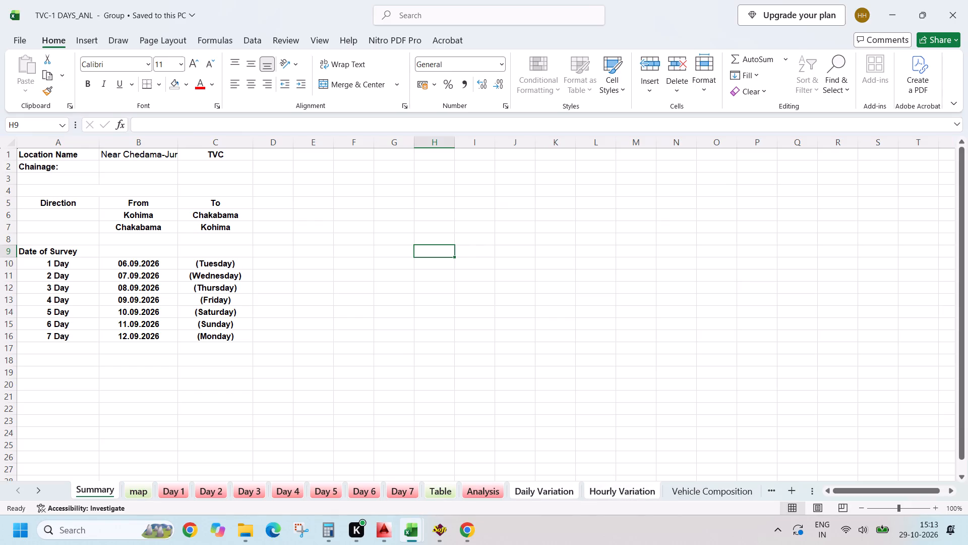
scroll(147, 256, up, 5)
click(22, 38)
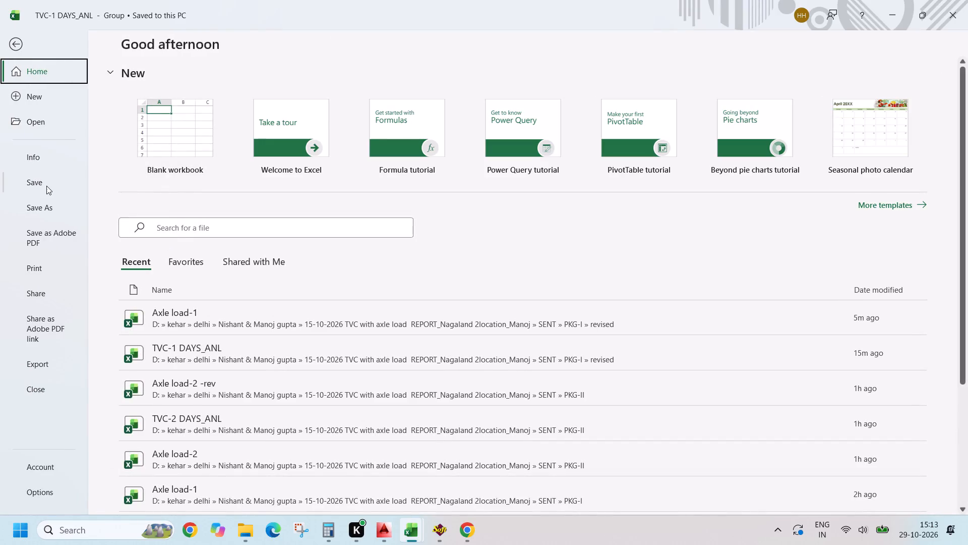
click(43, 209)
click(201, 347)
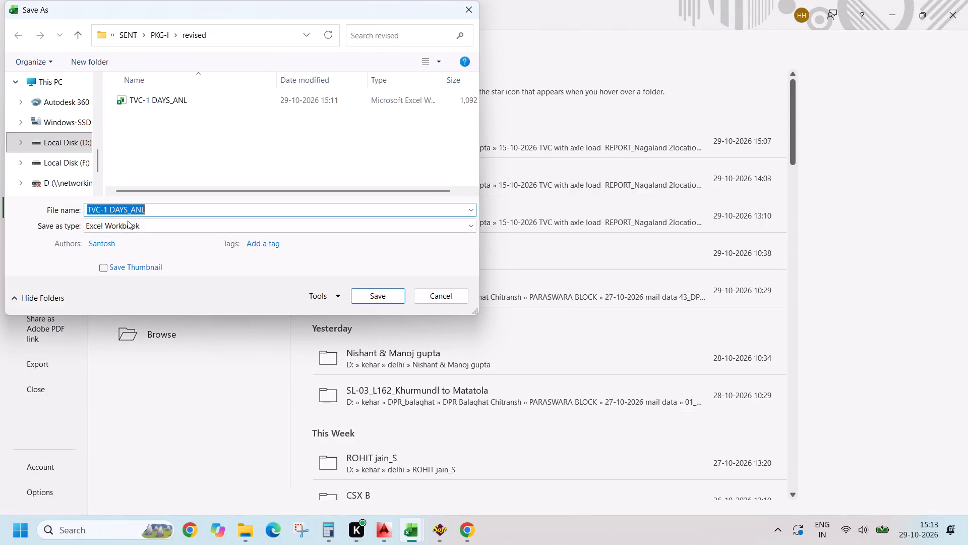
click(123, 231)
click(134, 498)
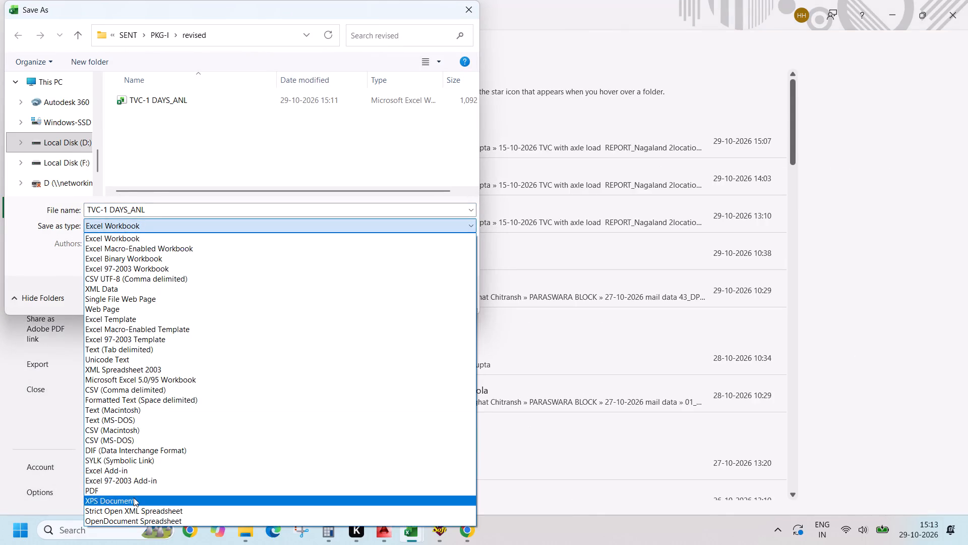
click(150, 228)
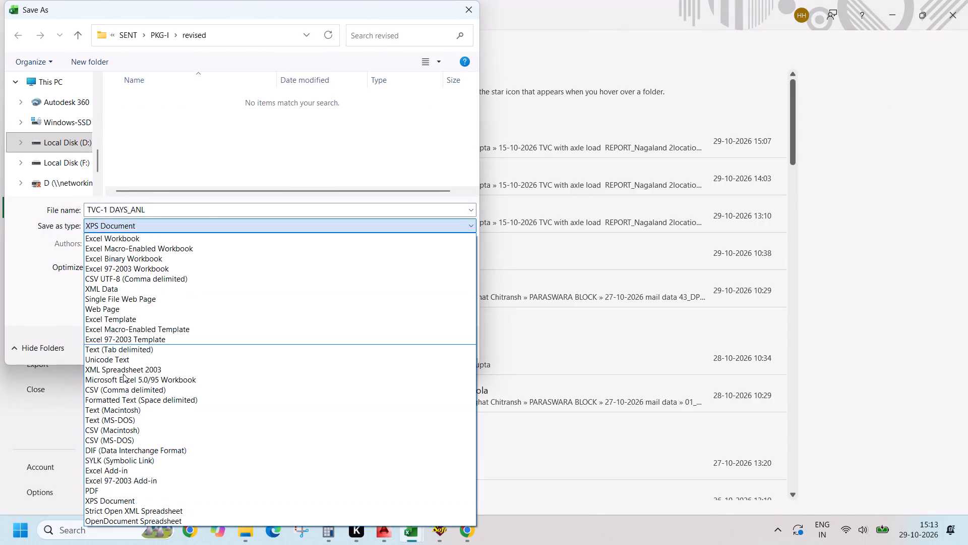
click(107, 489)
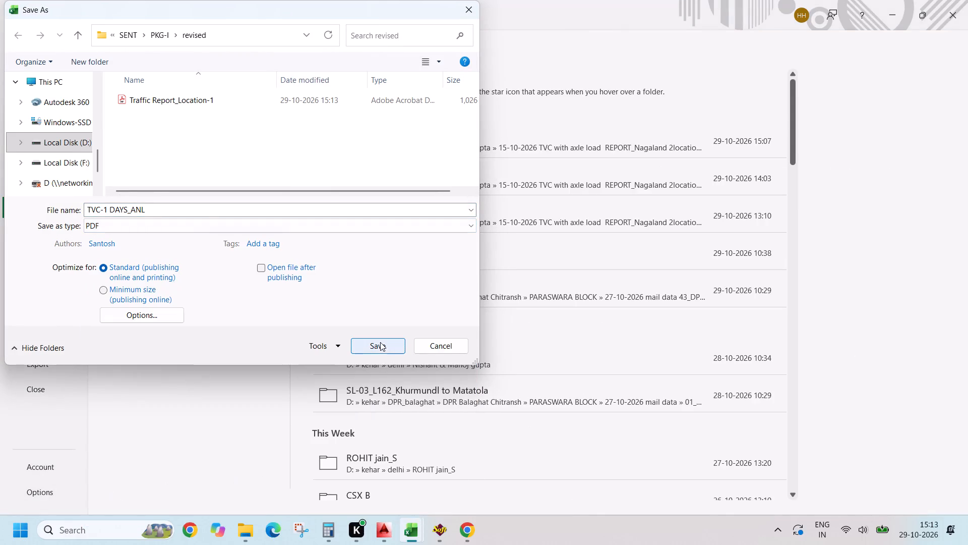
click(380, 342)
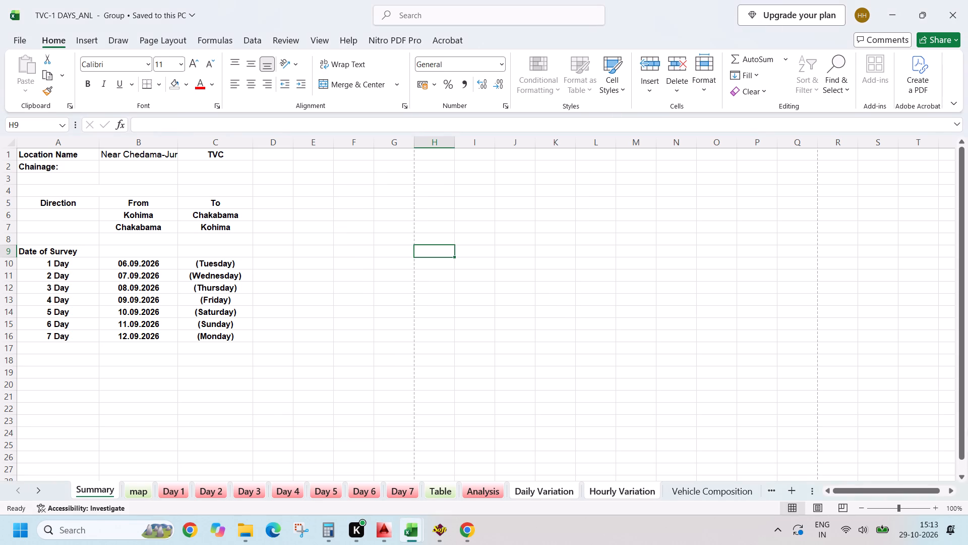
Ungroup the sheets and switch to the Vehicle Composition sheet.
click(699, 487)
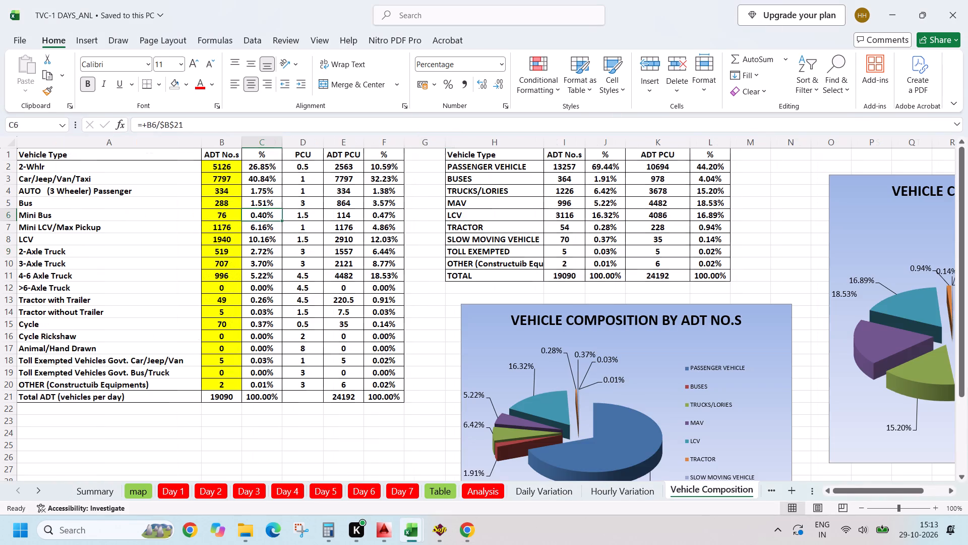
click(627, 283)
click(748, 260)
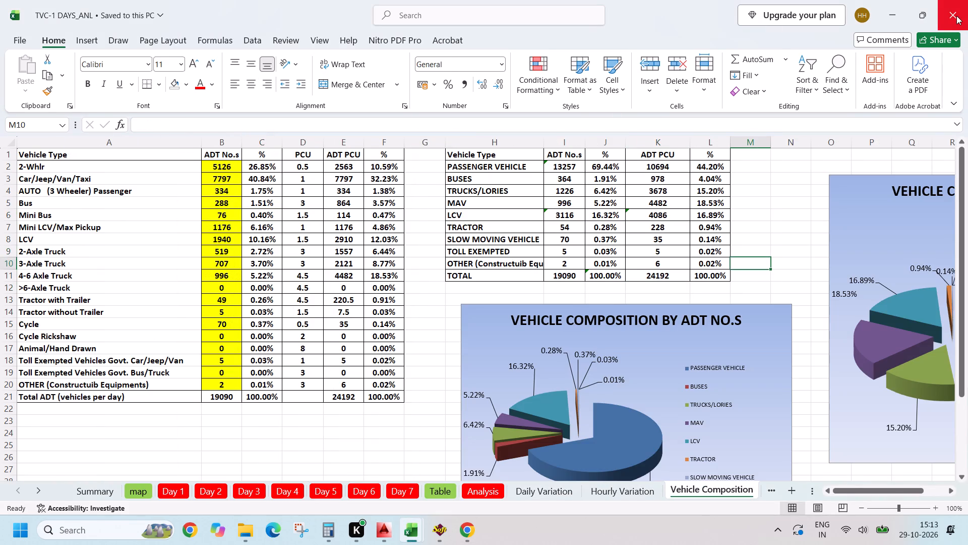
On the Analysis sheet, total ADT cells J35, L35, N35, P35, R35, T35, V35 and AF35 in scratch cell N42, and clear the formula.
click(438, 492)
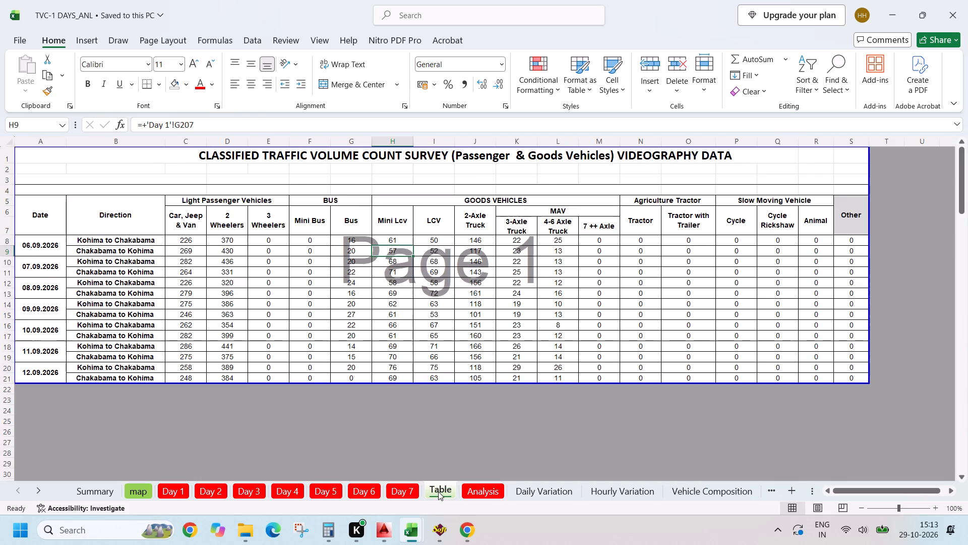
click(481, 490)
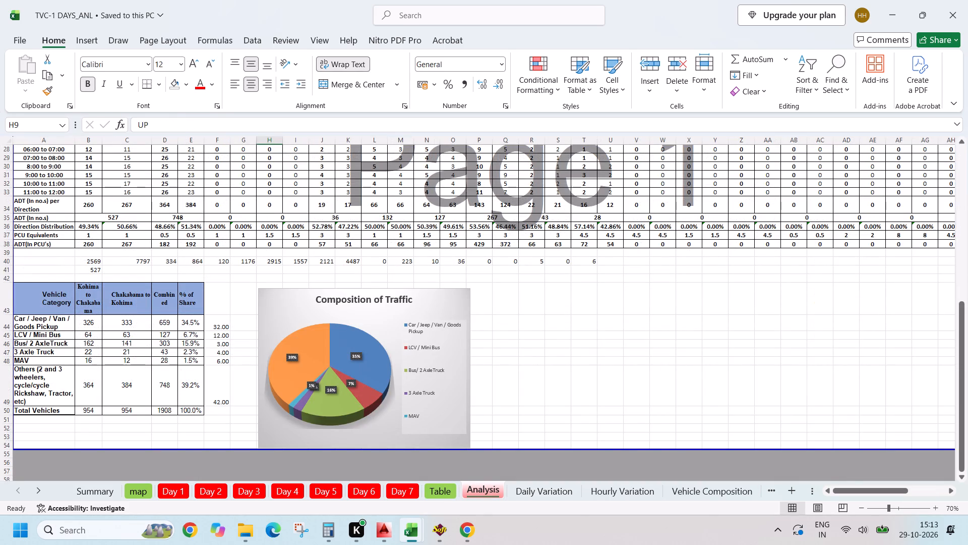
click(432, 276)
key(plus)
scroll(366, 287, up, 9)
scroll(377, 280, down, 1)
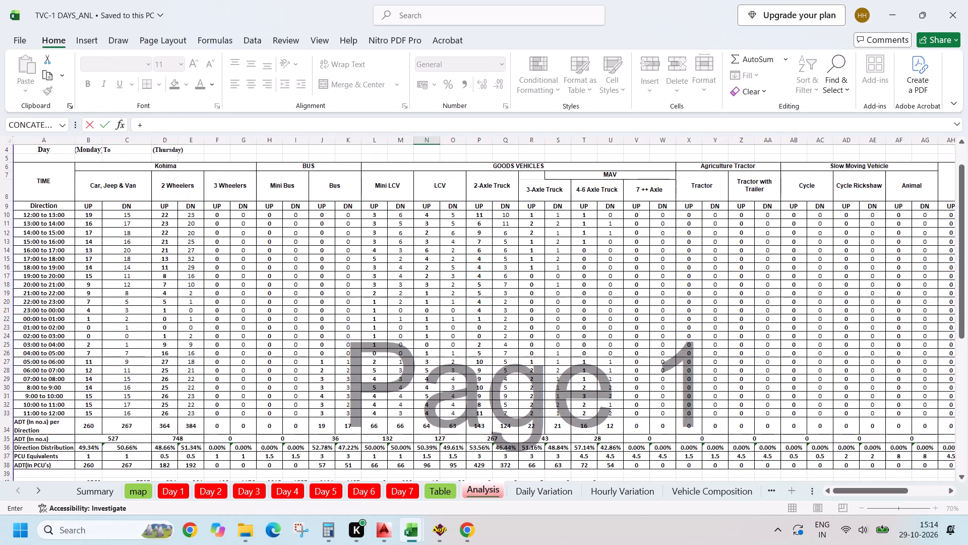
click(335, 440)
key(plus)
click(370, 440)
key(plus)
click(434, 440)
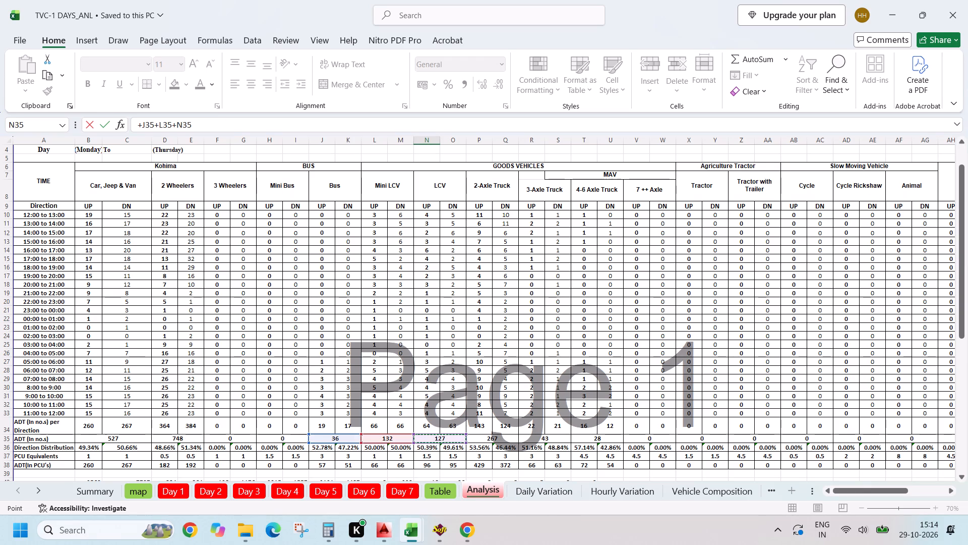
key(plus)
click(488, 444)
click(494, 441)
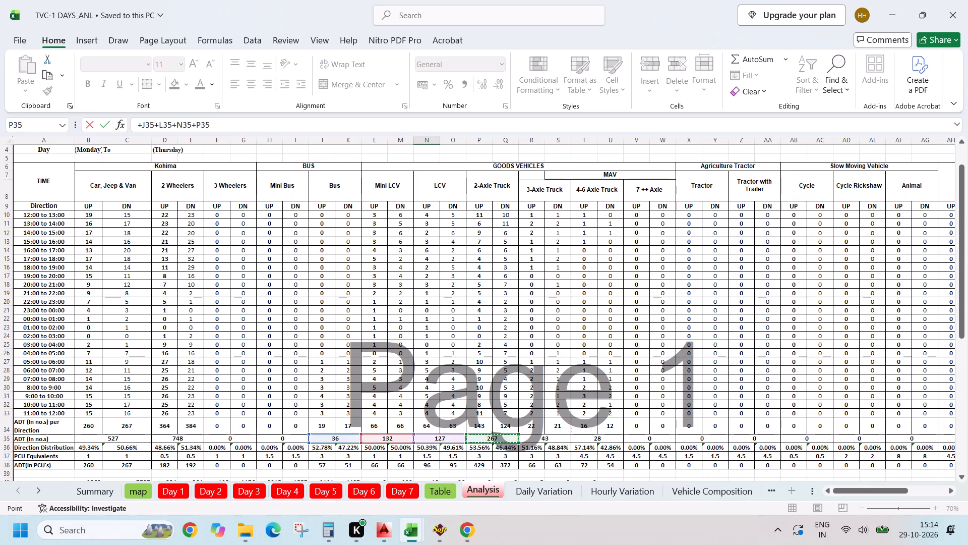
key(plus)
click(533, 438)
key(plus)
click(609, 434)
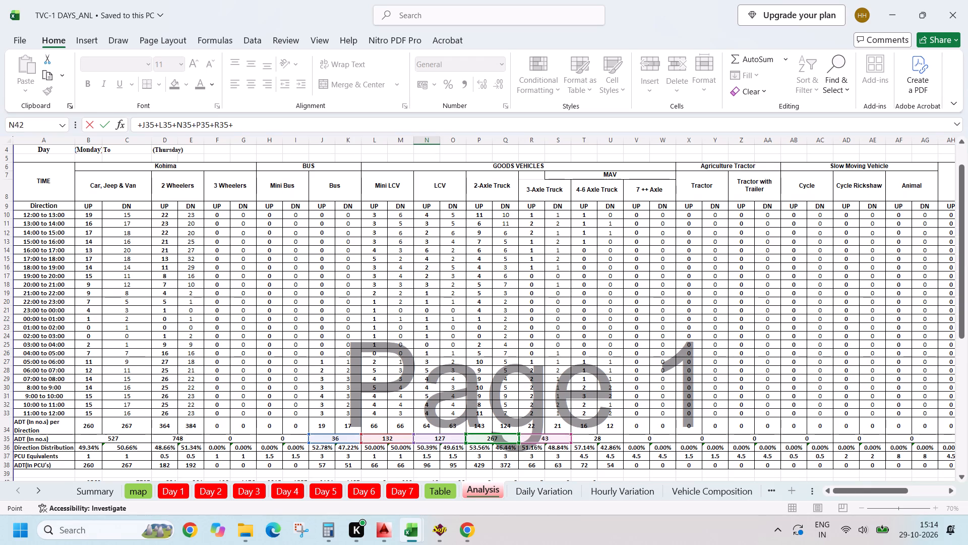
click(600, 439)
key(plus)
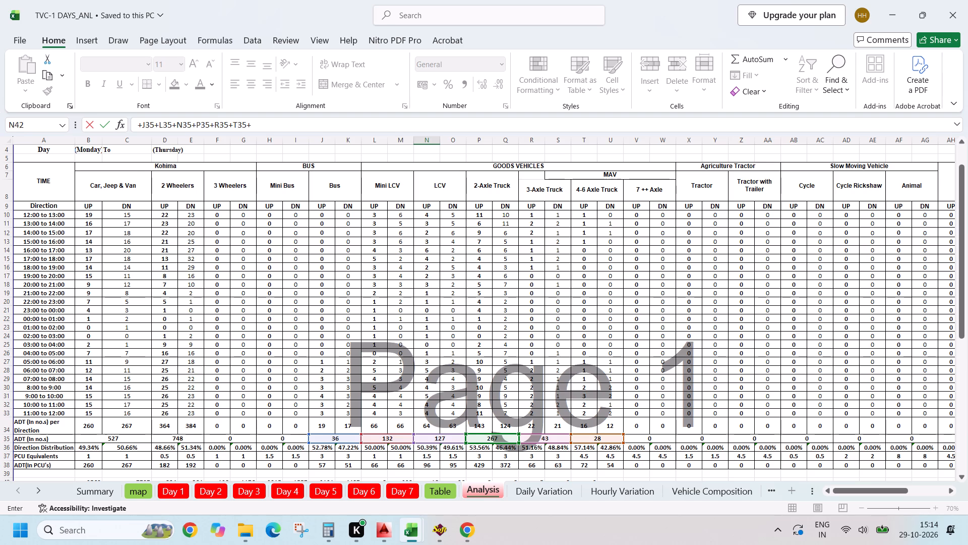
click(645, 437)
key(plus)
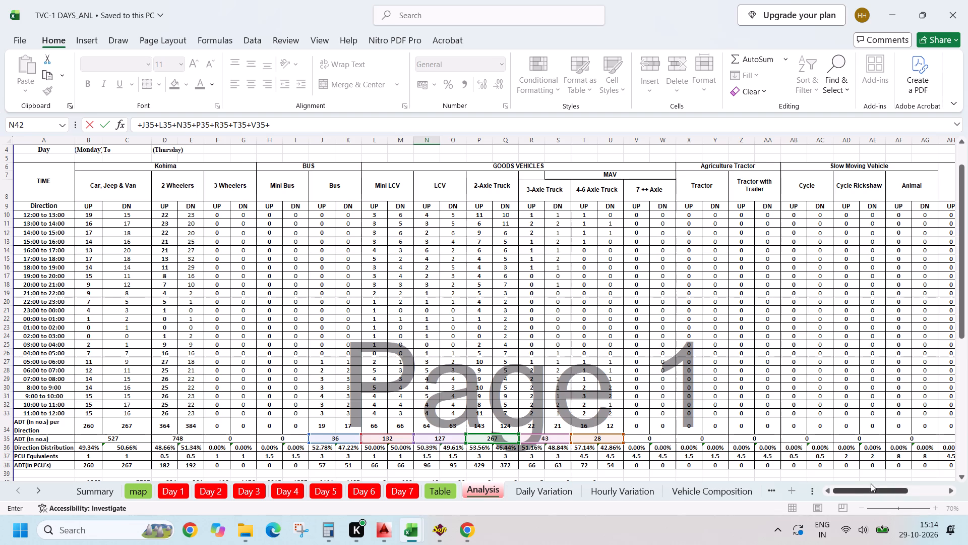
drag(859, 487, 879, 487)
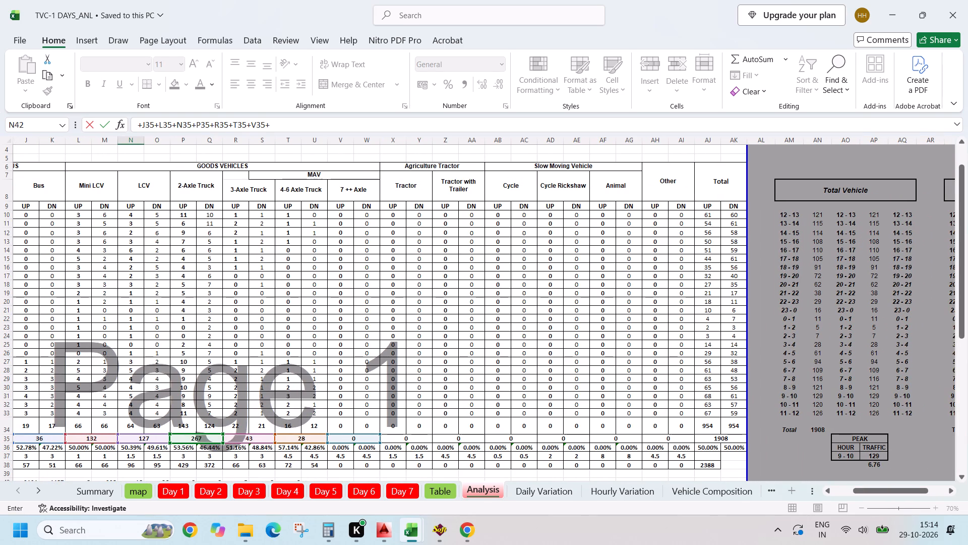
click(624, 443)
key(Return)
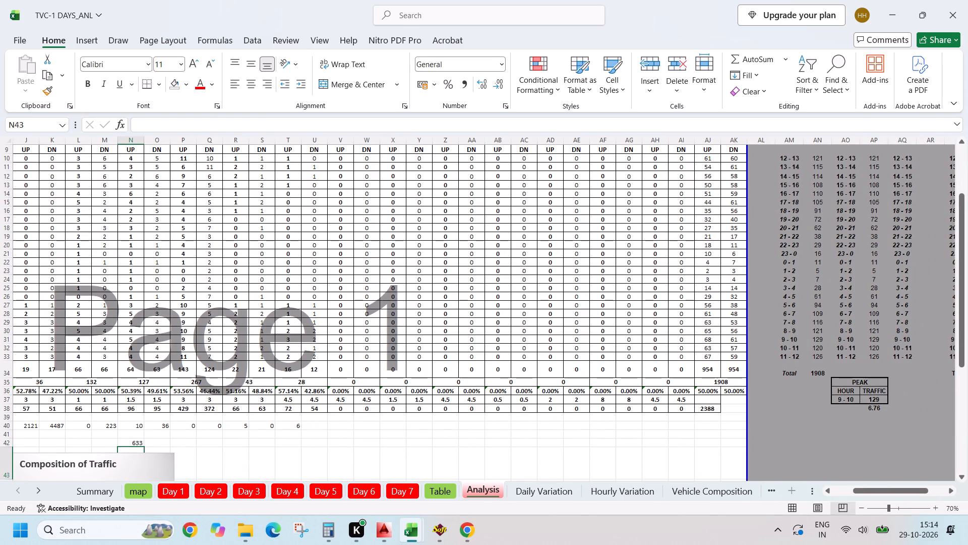
click(141, 442)
key(Delete)
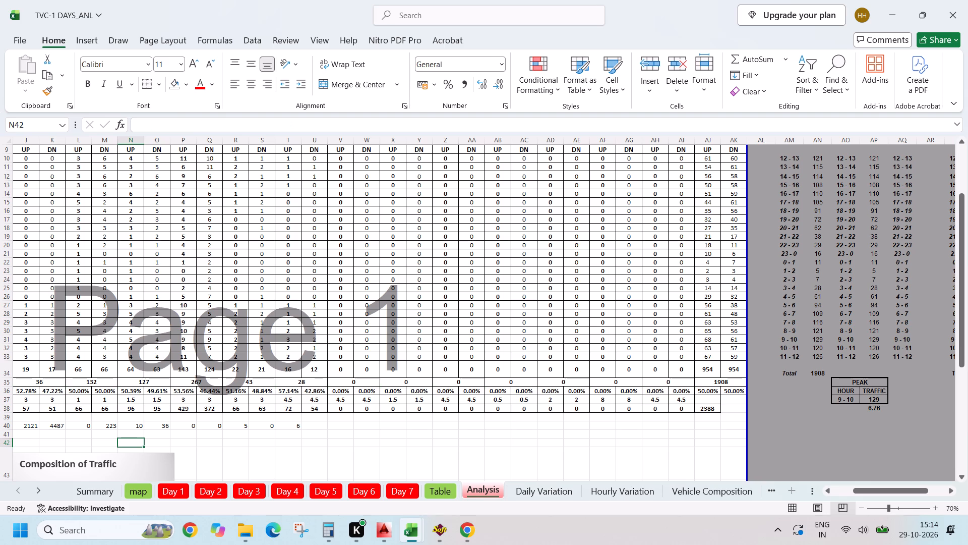
Open the Axle load-1 workbook from the PKG-I revised folder without updating its external links.
key(alt+Tab)
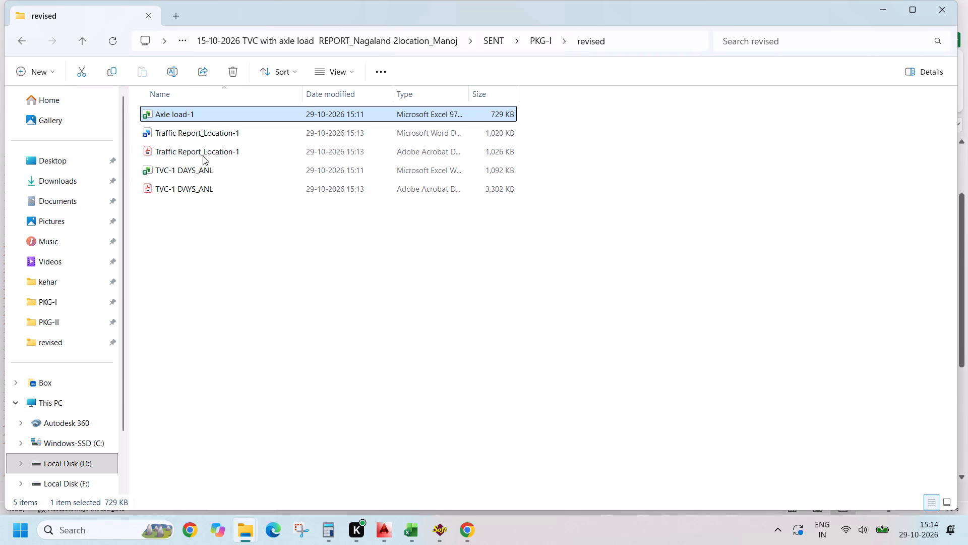
click(194, 117)
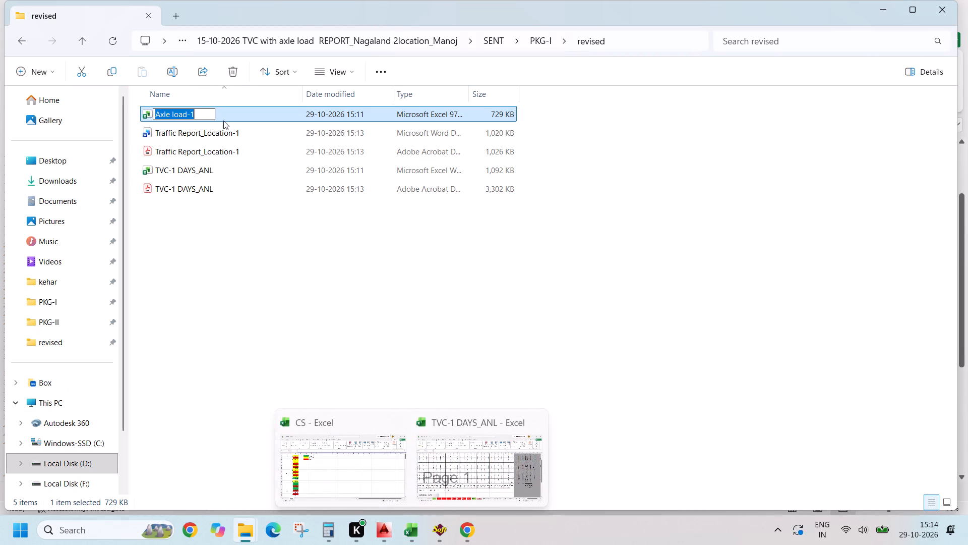
key(Escape)
double_click(185, 115)
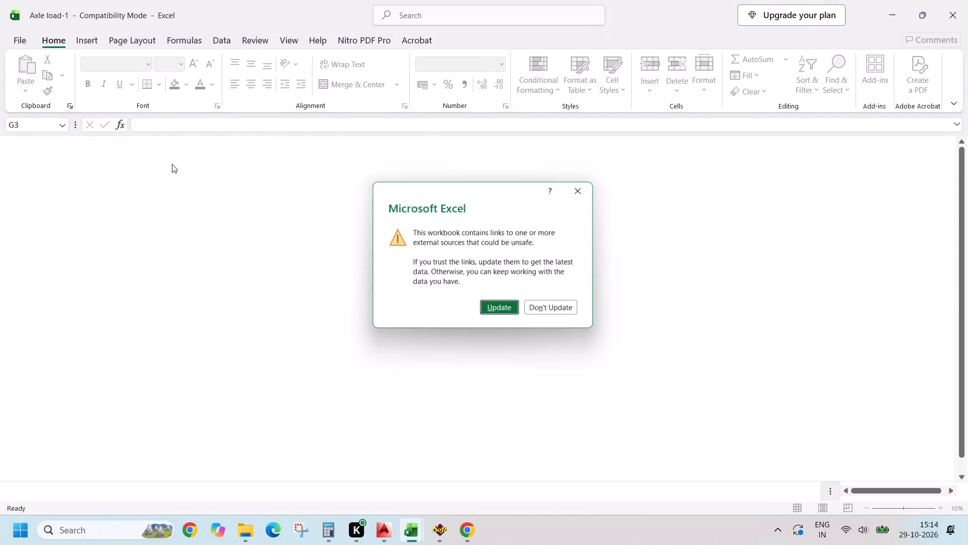
click(591, 186)
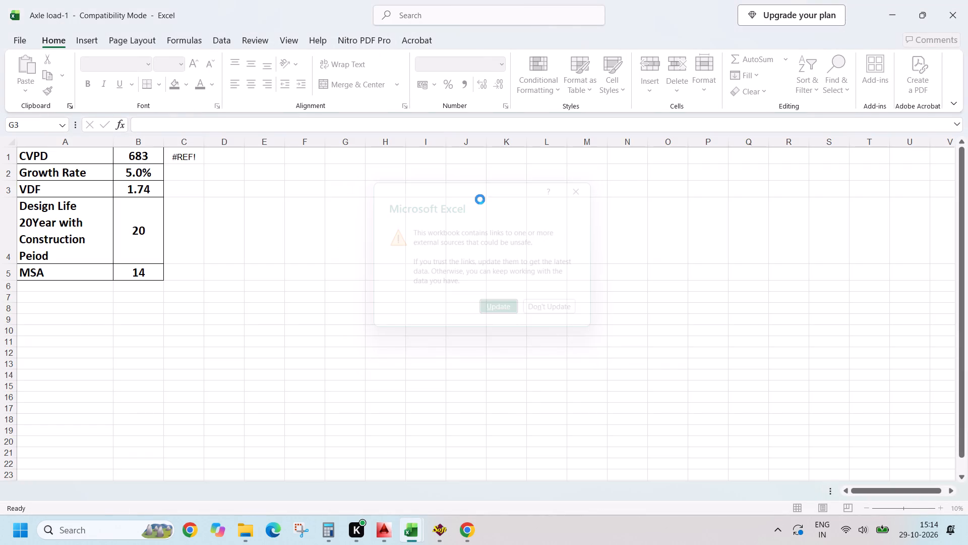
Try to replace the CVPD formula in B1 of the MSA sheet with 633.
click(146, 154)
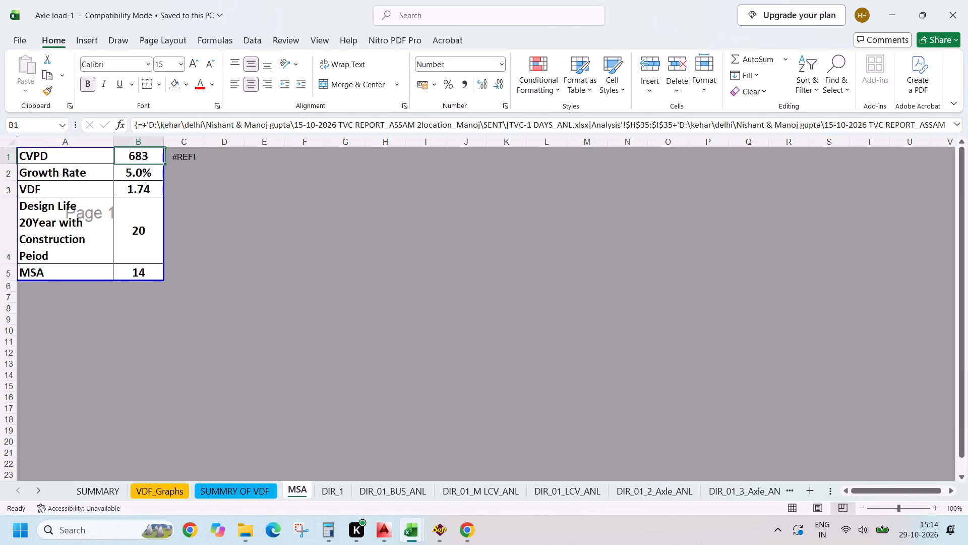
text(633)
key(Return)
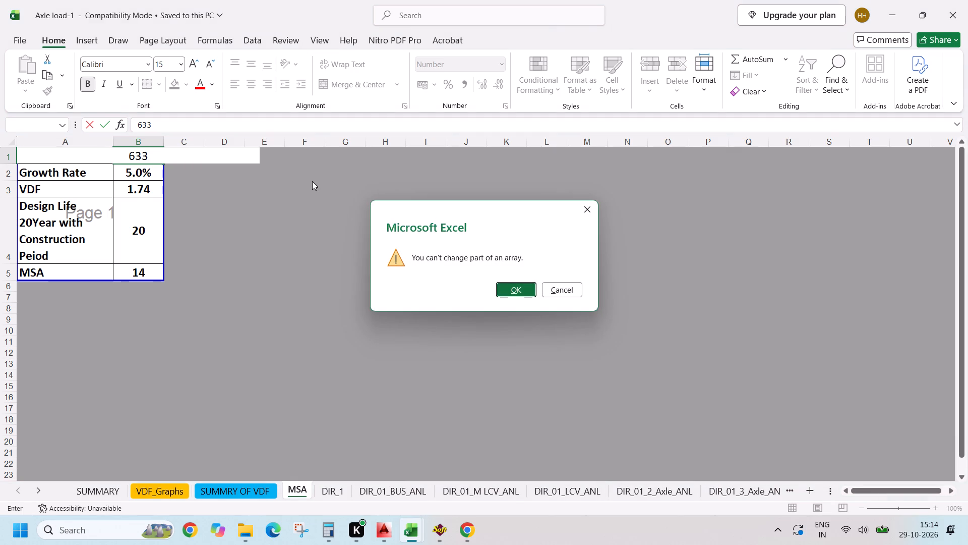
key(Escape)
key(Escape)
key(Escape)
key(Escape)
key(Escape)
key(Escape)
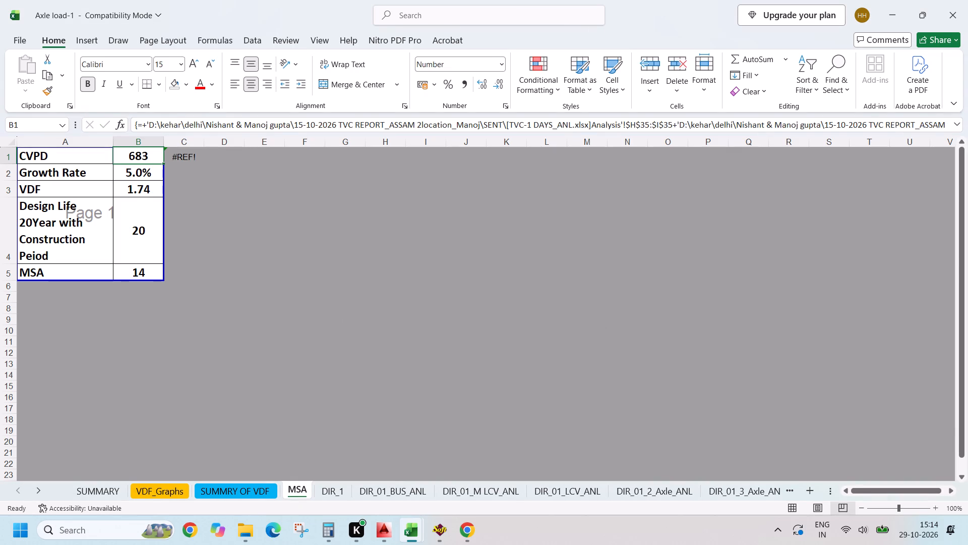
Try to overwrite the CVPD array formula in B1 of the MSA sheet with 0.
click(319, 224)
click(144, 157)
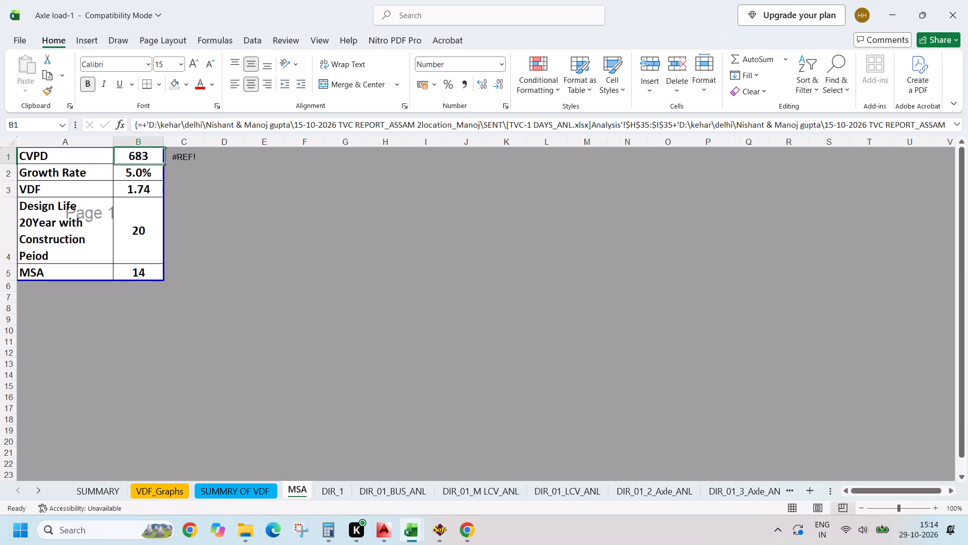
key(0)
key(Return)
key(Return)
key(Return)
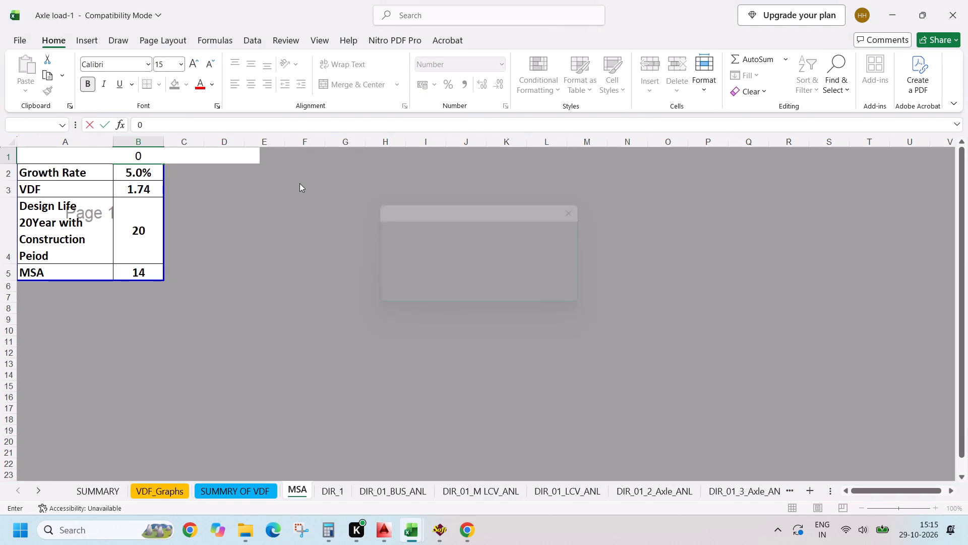
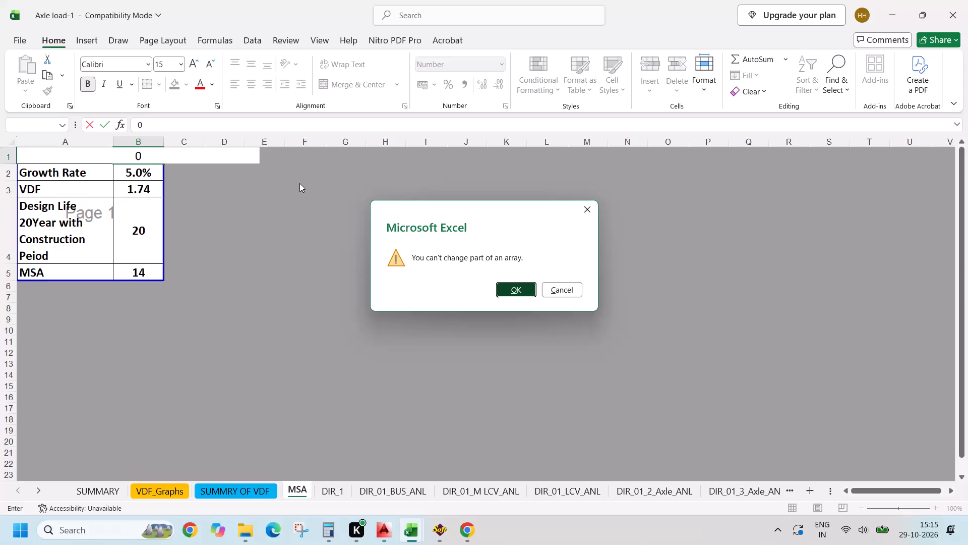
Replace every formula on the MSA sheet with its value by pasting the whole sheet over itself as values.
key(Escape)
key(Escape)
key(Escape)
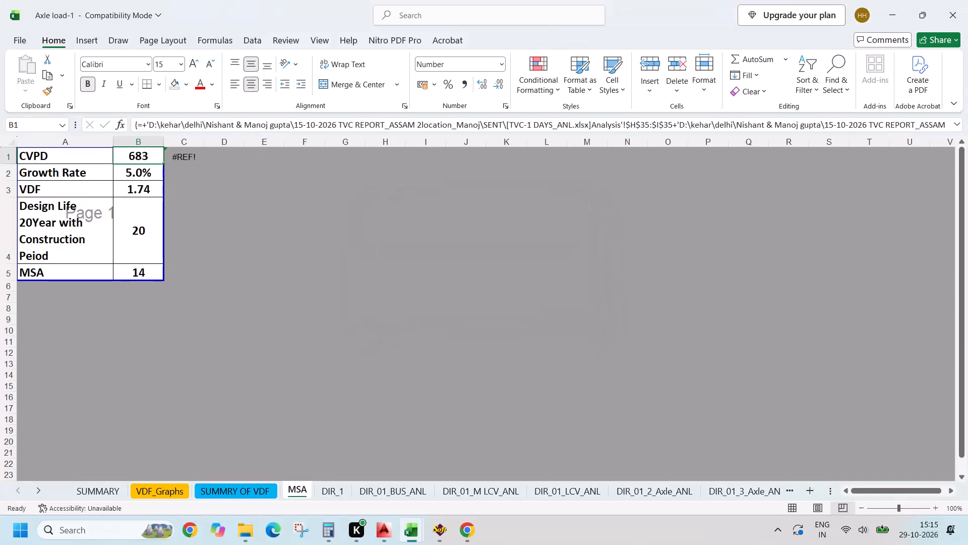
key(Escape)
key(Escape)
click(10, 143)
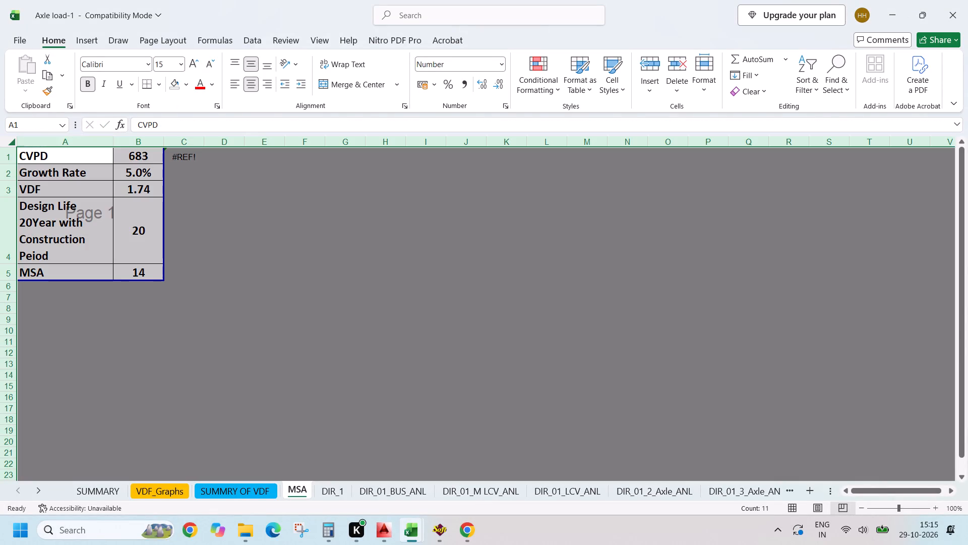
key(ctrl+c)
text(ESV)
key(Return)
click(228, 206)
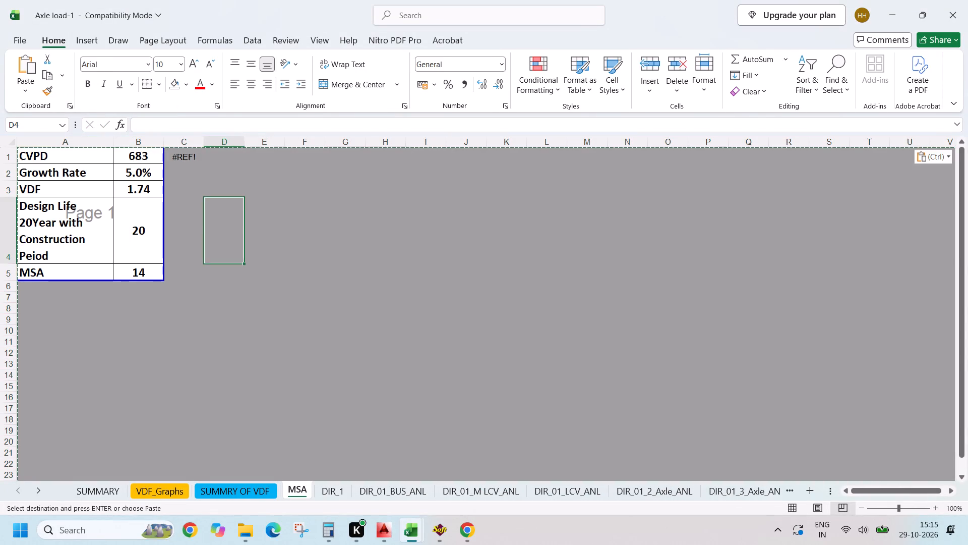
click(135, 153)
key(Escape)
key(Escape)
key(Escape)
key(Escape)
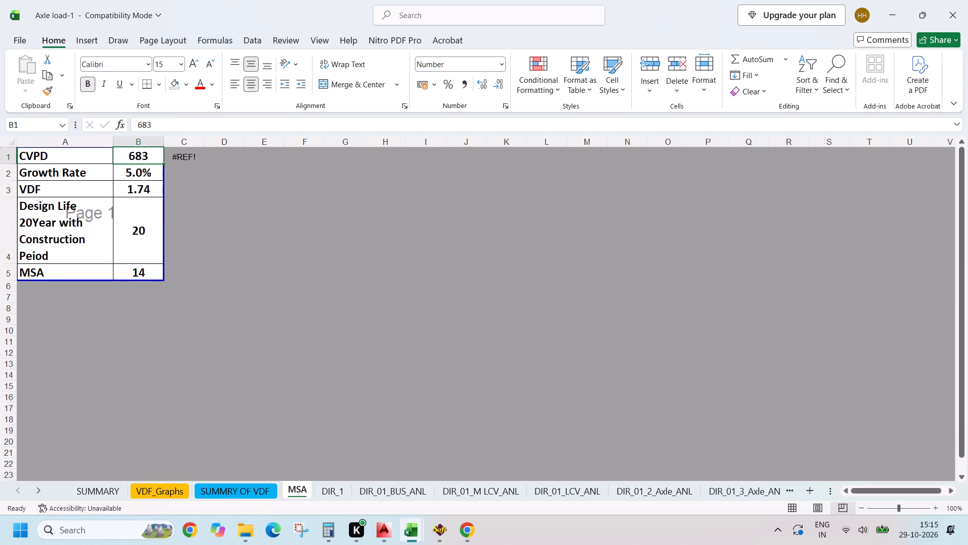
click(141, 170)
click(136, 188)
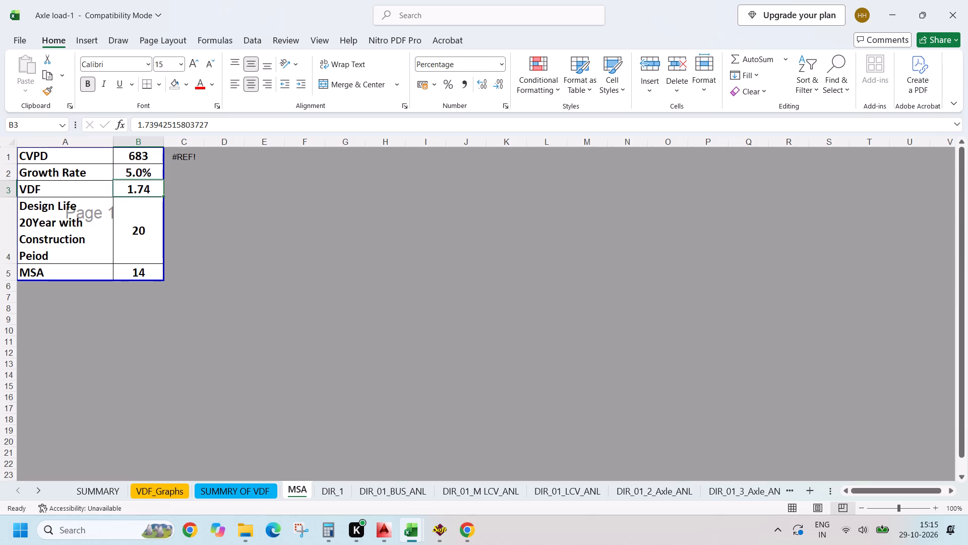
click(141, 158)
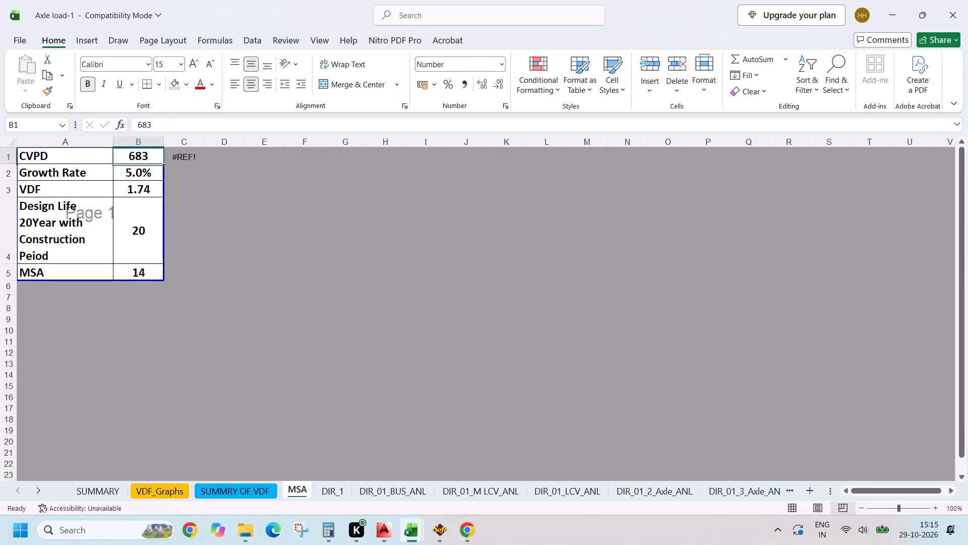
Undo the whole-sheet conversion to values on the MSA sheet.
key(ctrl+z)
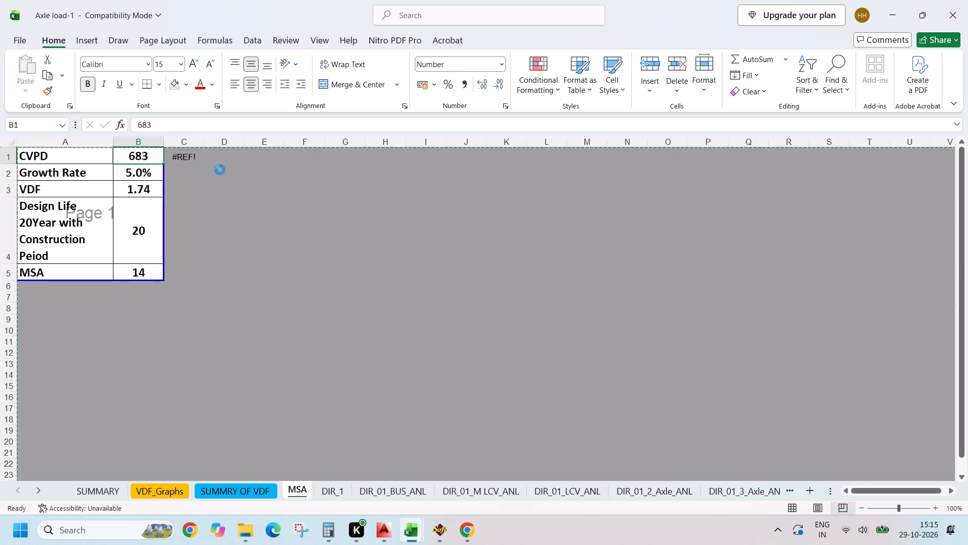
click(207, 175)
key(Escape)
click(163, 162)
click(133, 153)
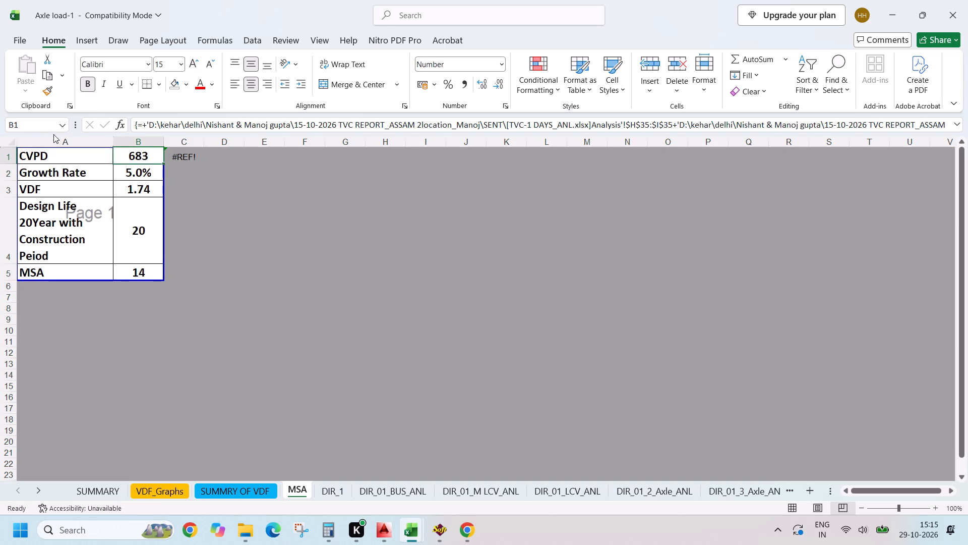
Convert only row 1 of the MSA sheet, including the CVPD array formula, to plain values.
click(6, 155)
key(ctrl+c)
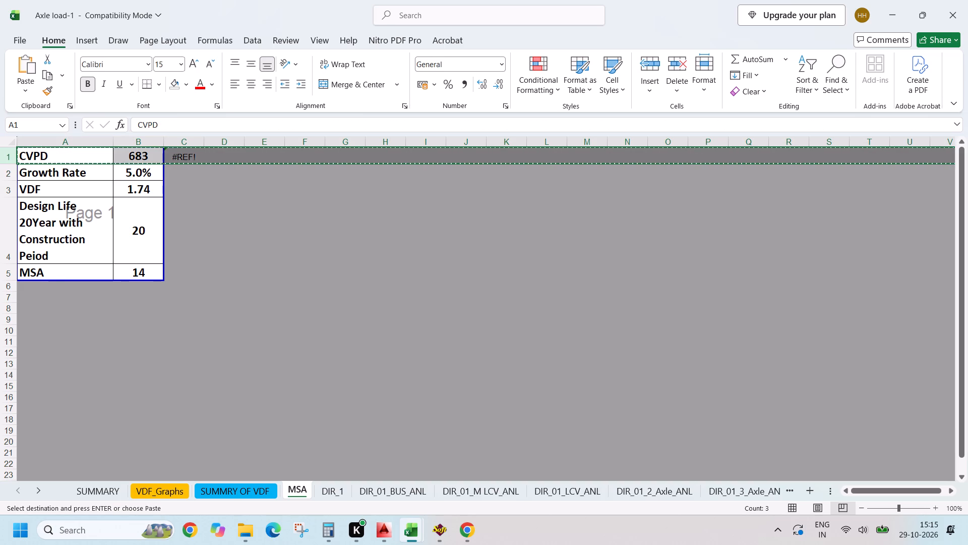
key(alt+e)
text(SV)
key(Return)
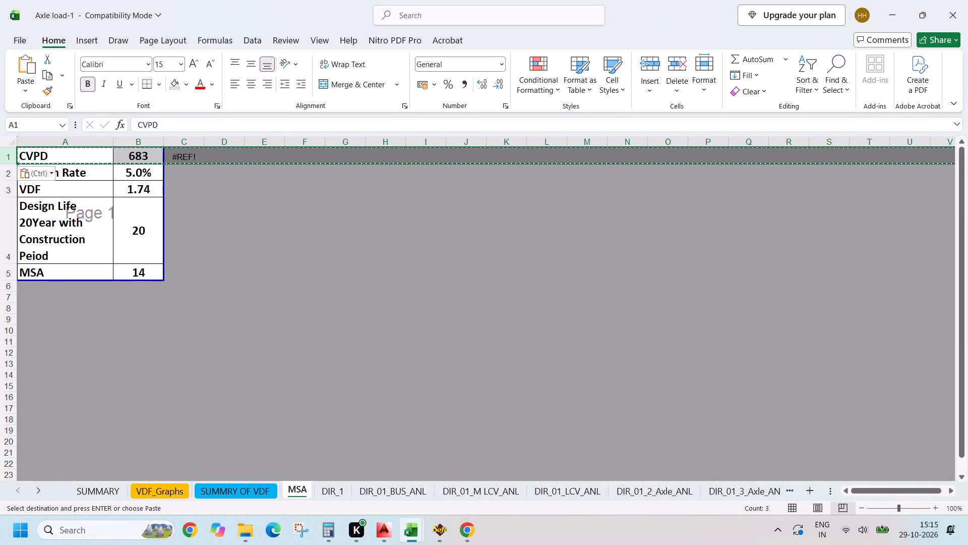
key(Escape)
click(230, 199)
click(142, 158)
click(139, 174)
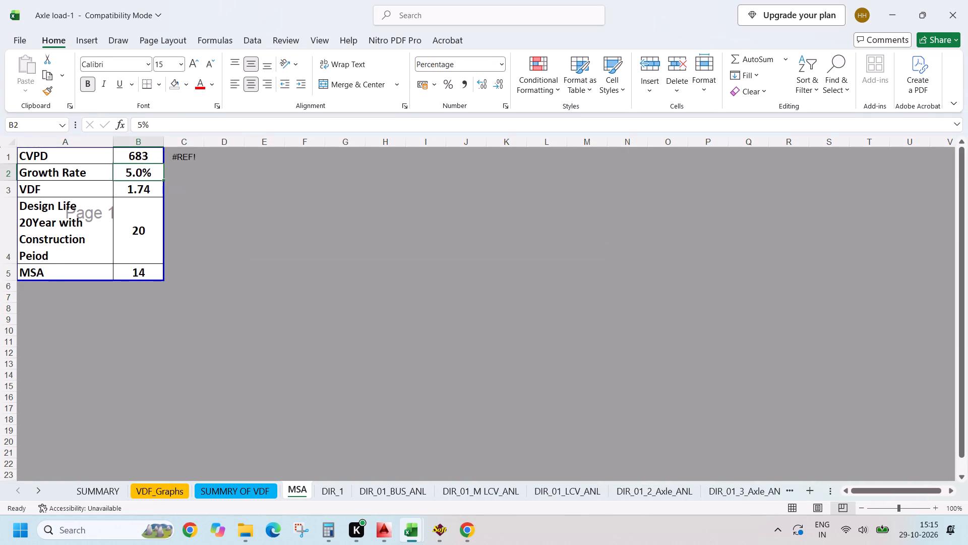
double_click(142, 273)
key(Escape)
key(Escape)
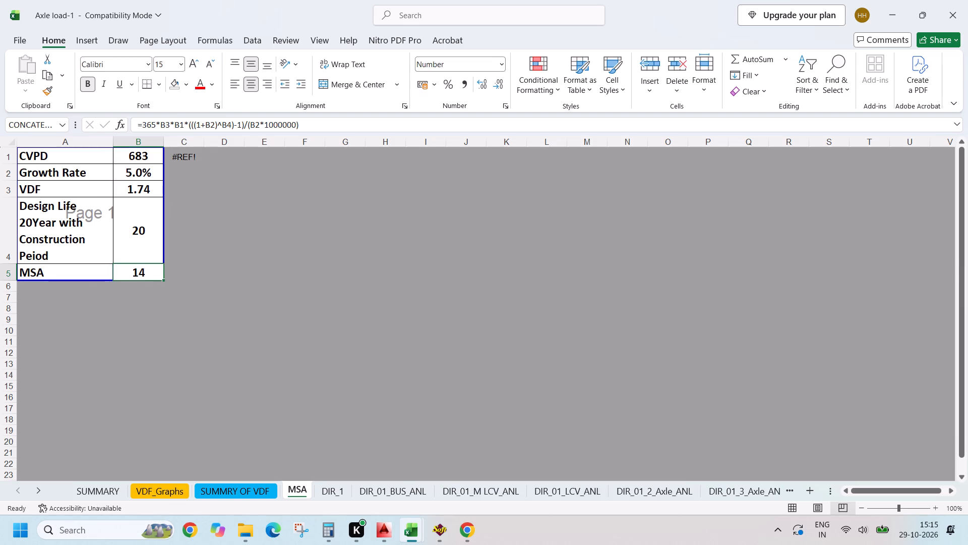
Set the CVPD in B1 of the MSA sheet to 633.
click(137, 157)
text(633)
key(Return)
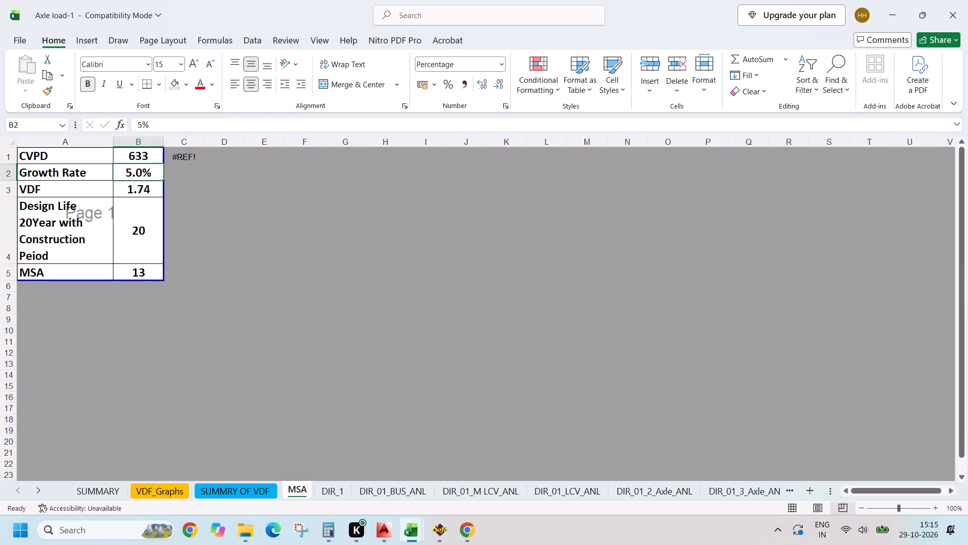
key(Escape)
Clear the #REF! entry in C1 of the MSA sheet.
click(185, 151)
key(Delete)
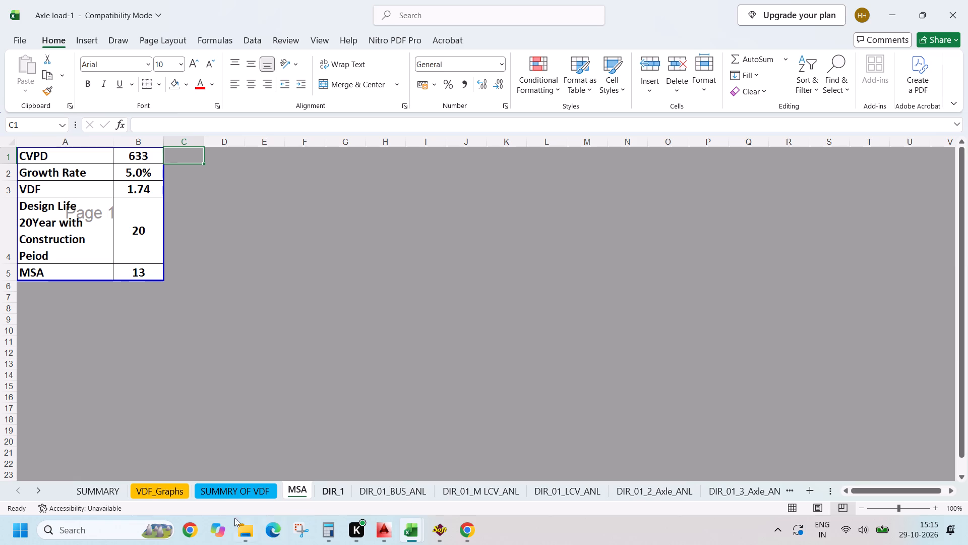
Add filters to the numbered header row 12 of the DIR_1 sheet.
click(334, 489)
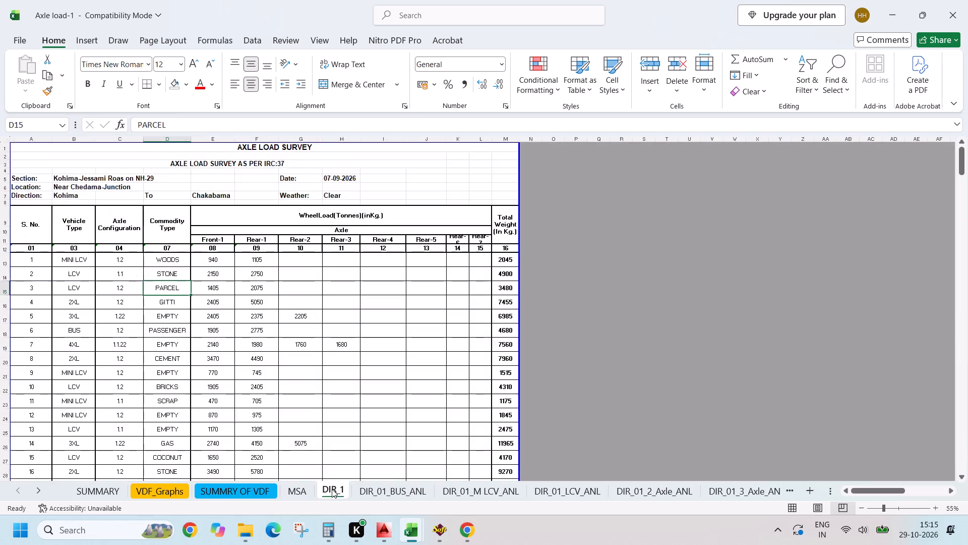
click(266, 489)
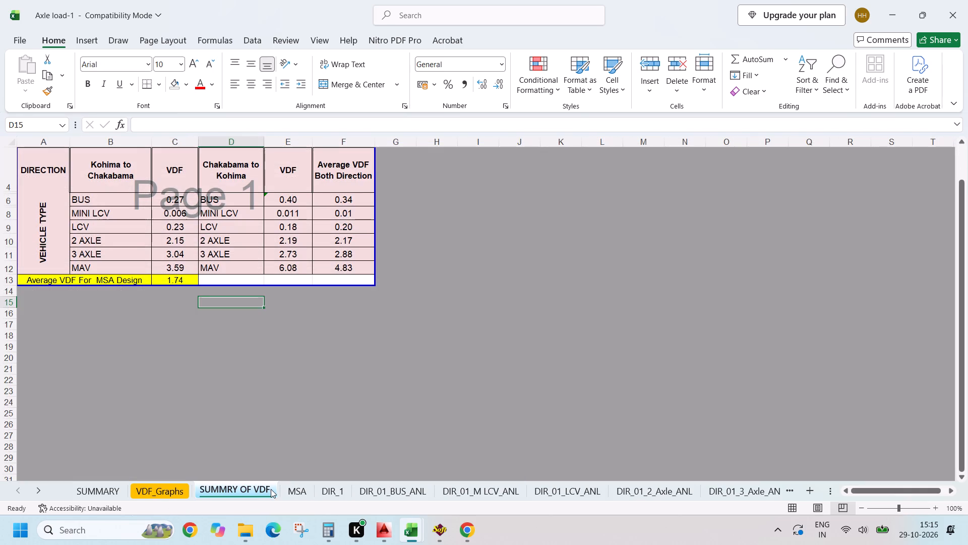
click(174, 269)
key(Escape)
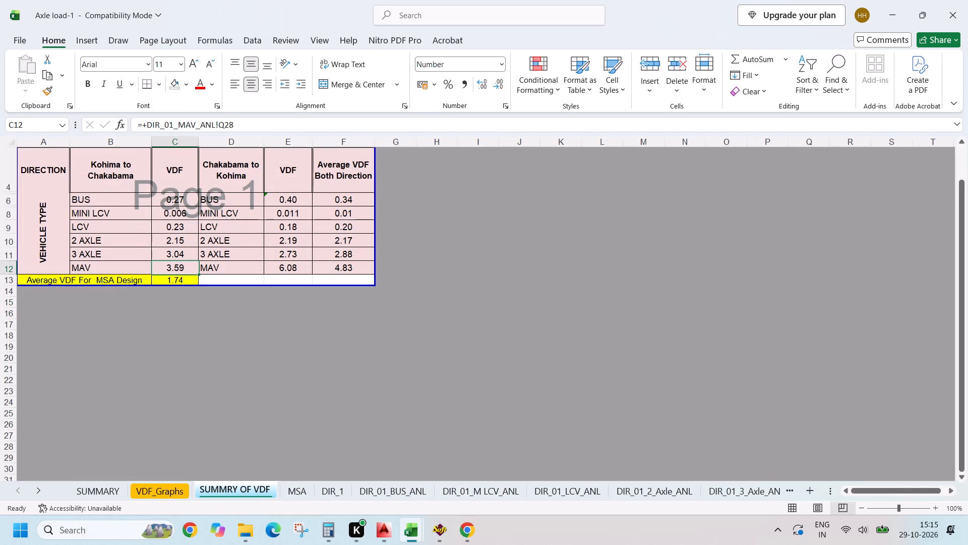
key(Escape)
key(Escape)
click(342, 492)
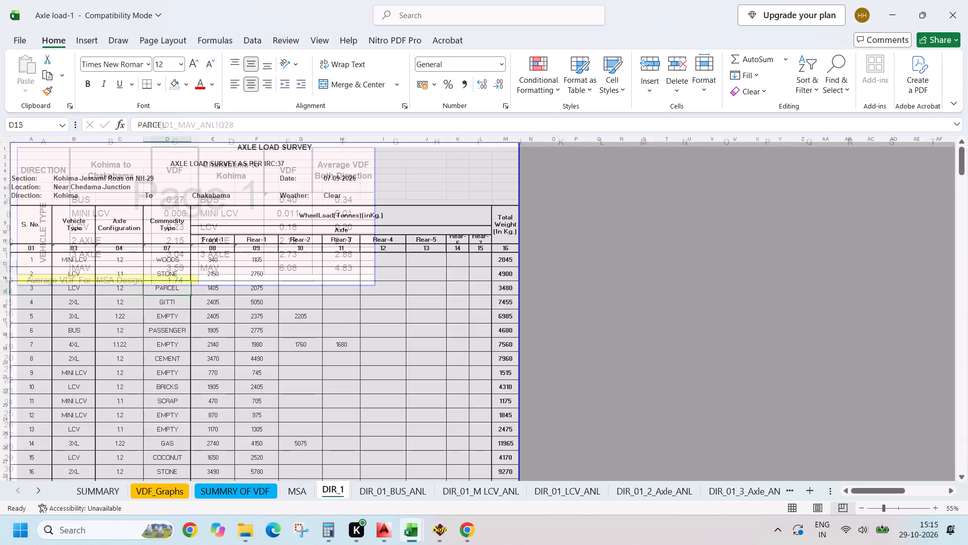
click(1, 248)
key(ctrl+shift+l)
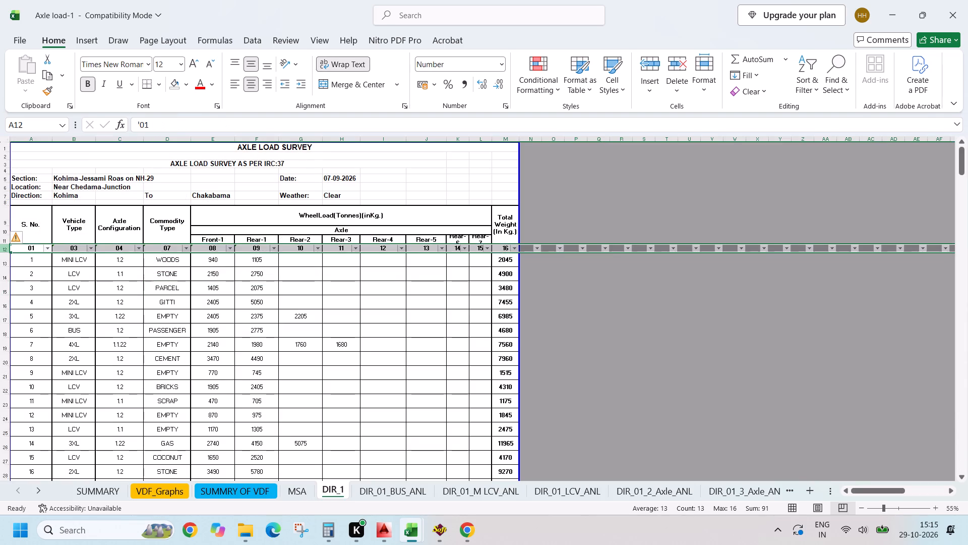
click(275, 410)
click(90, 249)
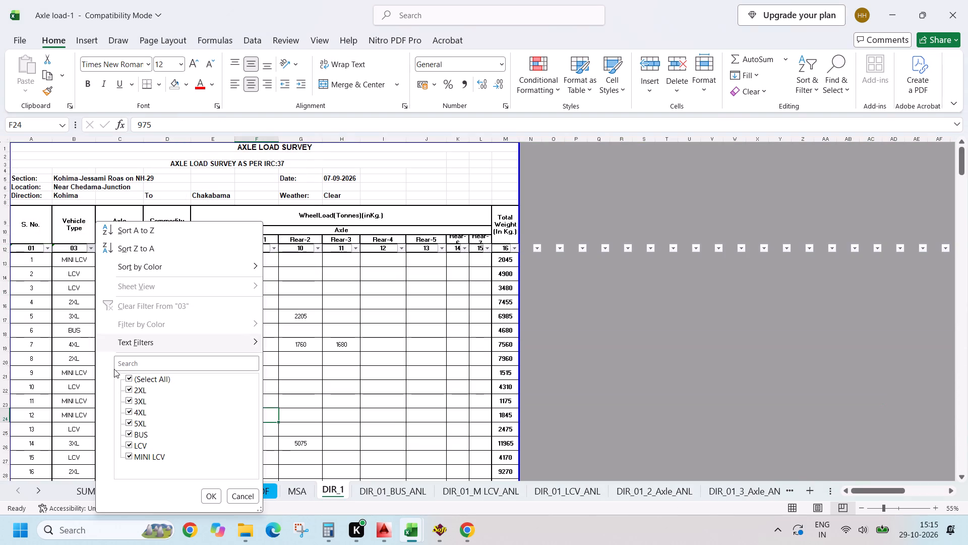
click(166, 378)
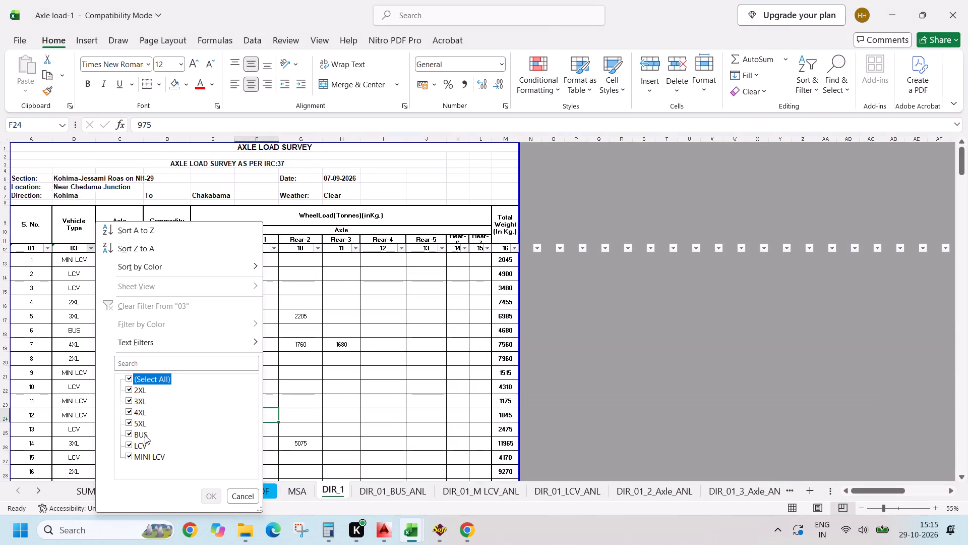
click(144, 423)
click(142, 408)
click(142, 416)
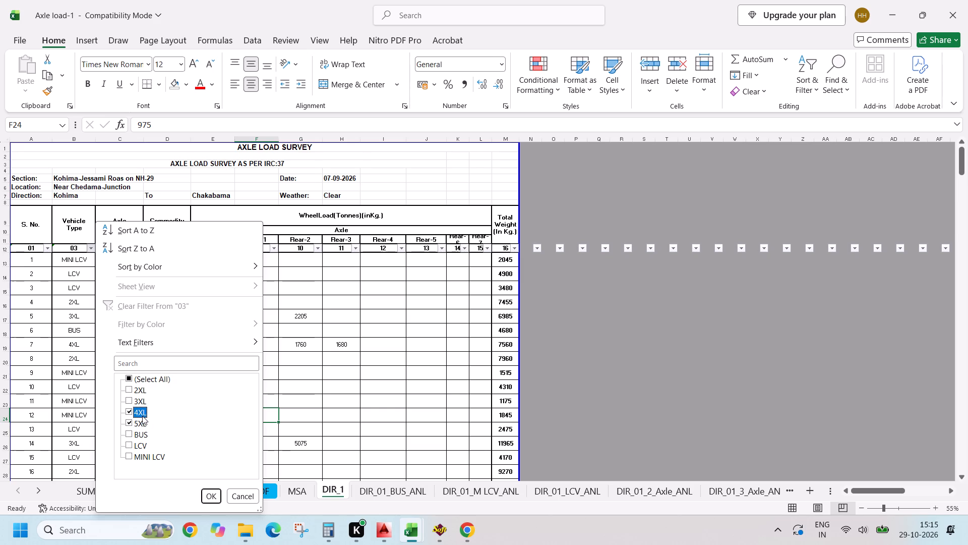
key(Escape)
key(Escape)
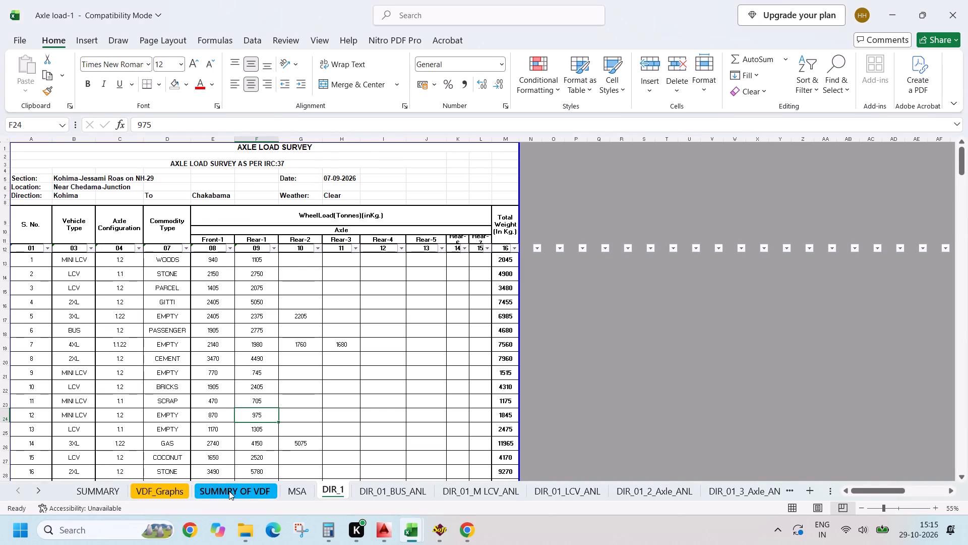
Filter the Vehicle Type column of the DIR_2 sheet to show only 3XL vehicles.
click(229, 491)
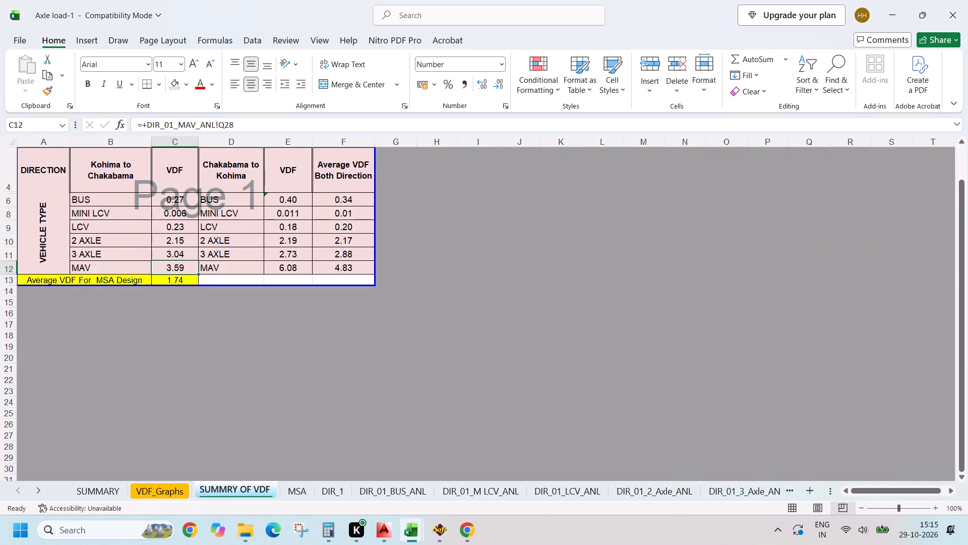
click(347, 256)
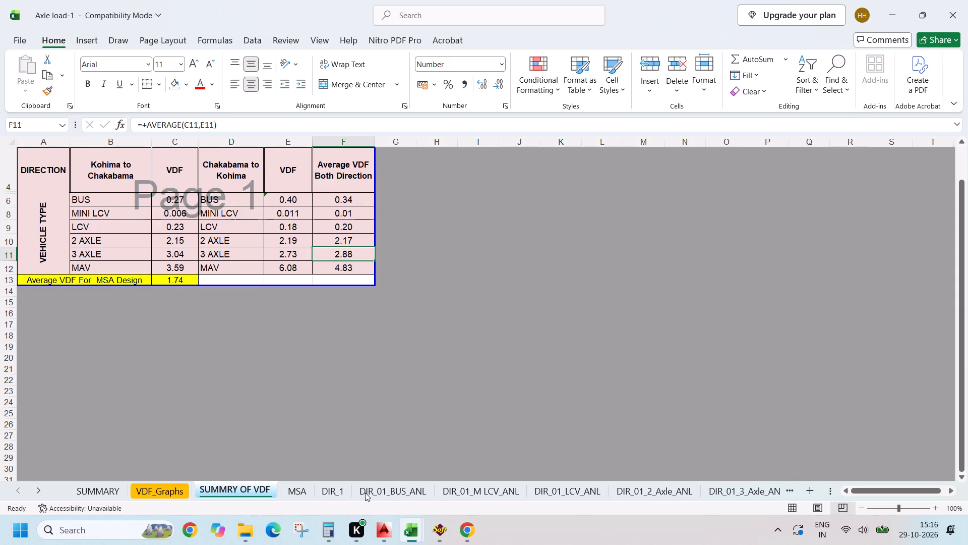
ctrl+click(38, 492)
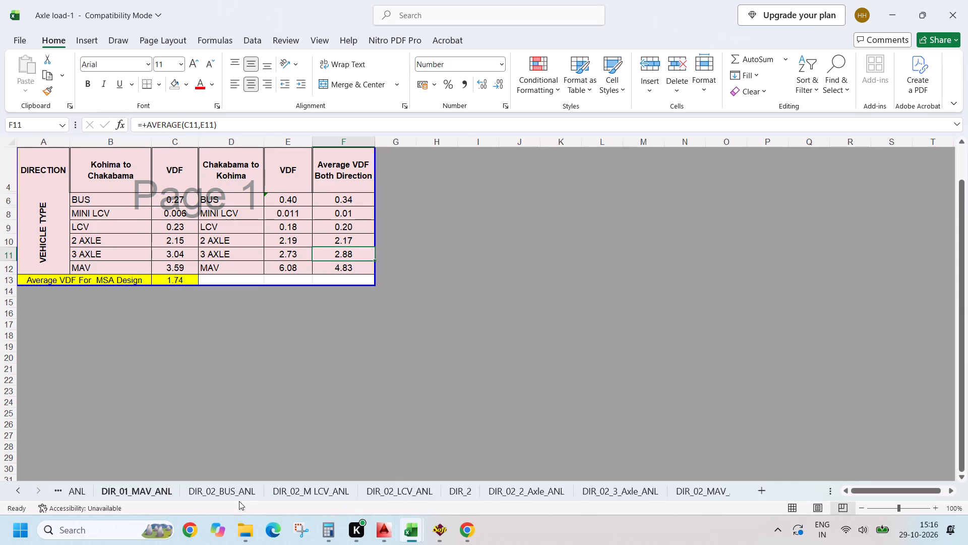
click(439, 489)
scroll(265, 324, up, 5)
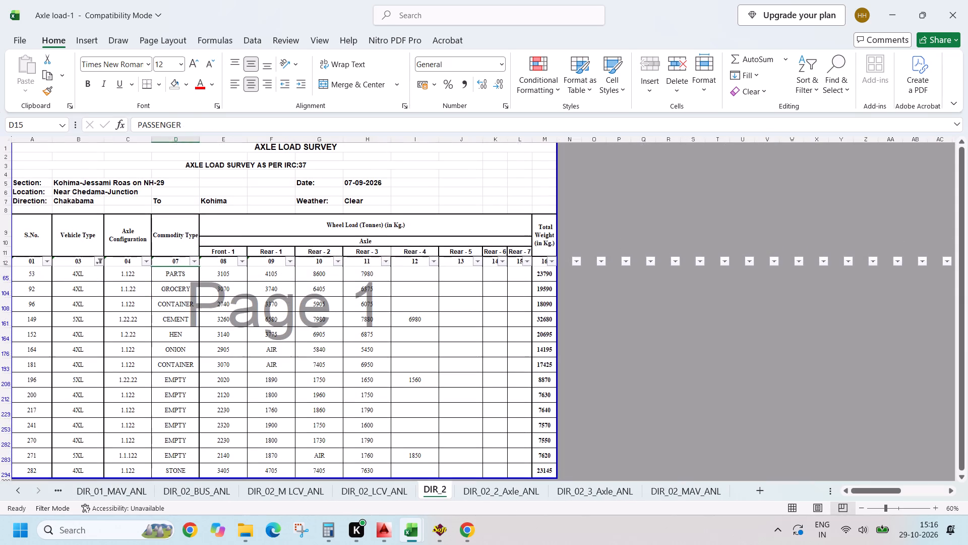
click(168, 307)
click(99, 260)
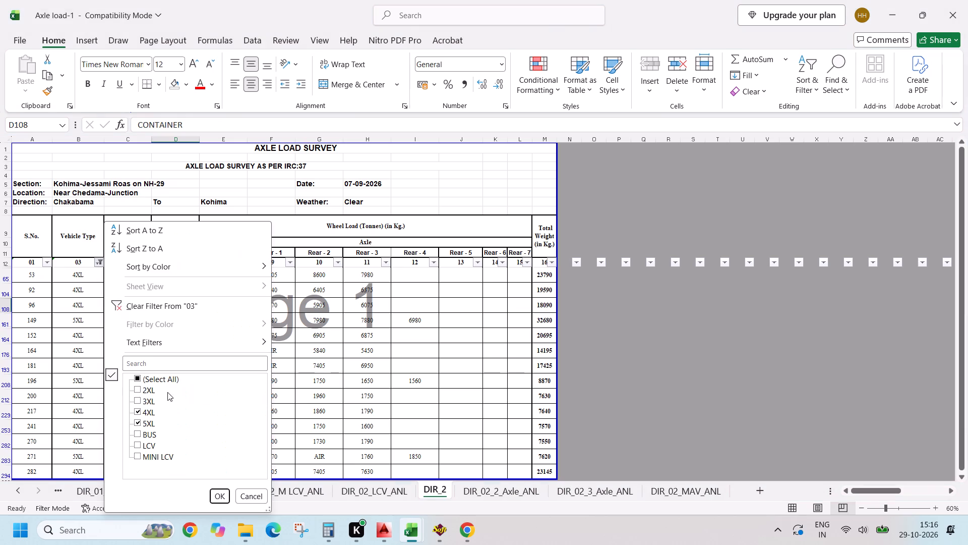
click(165, 376)
click(142, 376)
click(146, 403)
click(217, 502)
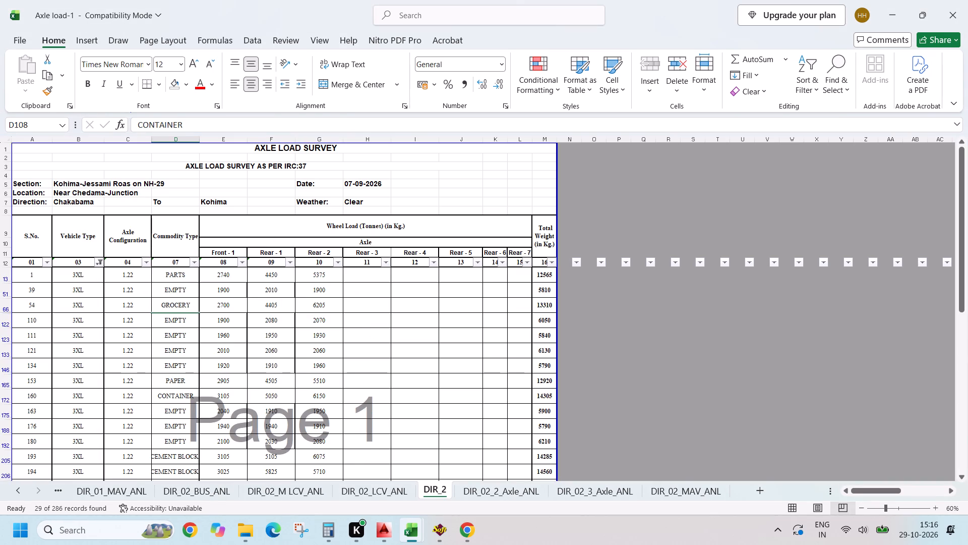
Set the S.No. 1 3XL wheel loads on DIR_2 to 3650 for Front-1, 8780 for Rear-1 and 8450 for Rear-2.
click(230, 275)
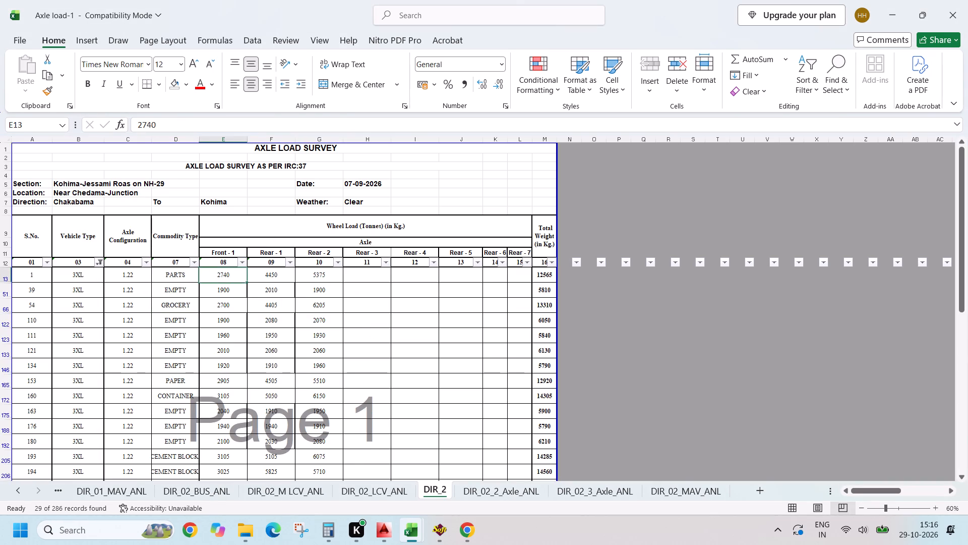
text(3650)
key(Right)
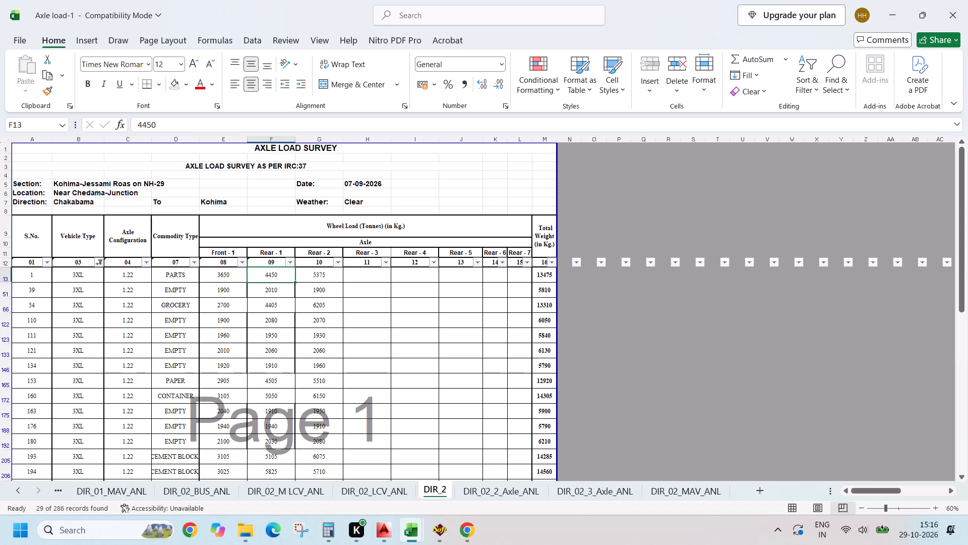
text(6580)
key(Escape)
key(Escape)
text(8780)
key(Right)
text(8450)
key(Return)
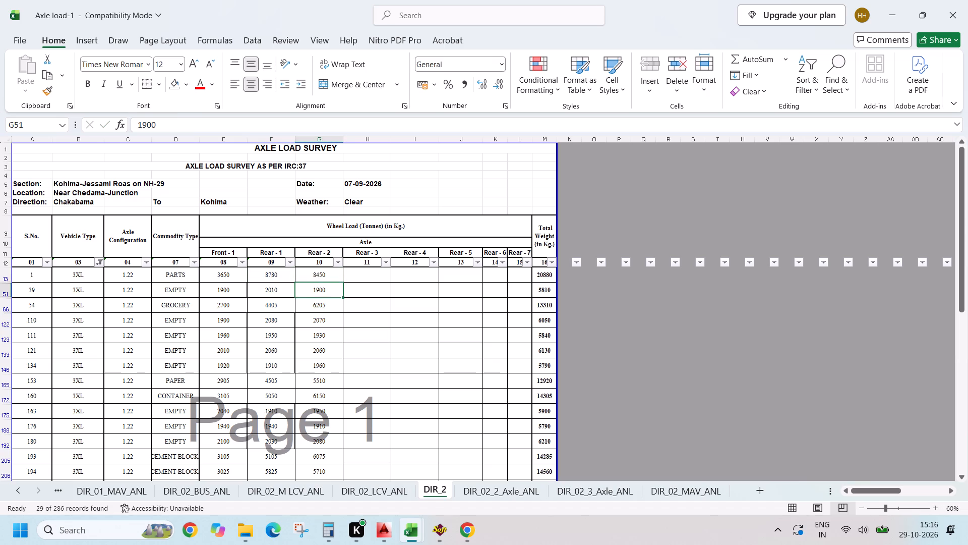
Copy the three S.No. 1 wheel loads from DIR_2 into N13:P13 of the DIR_02_3_Axle_ANL sheet.
drag(214, 277, 326, 273)
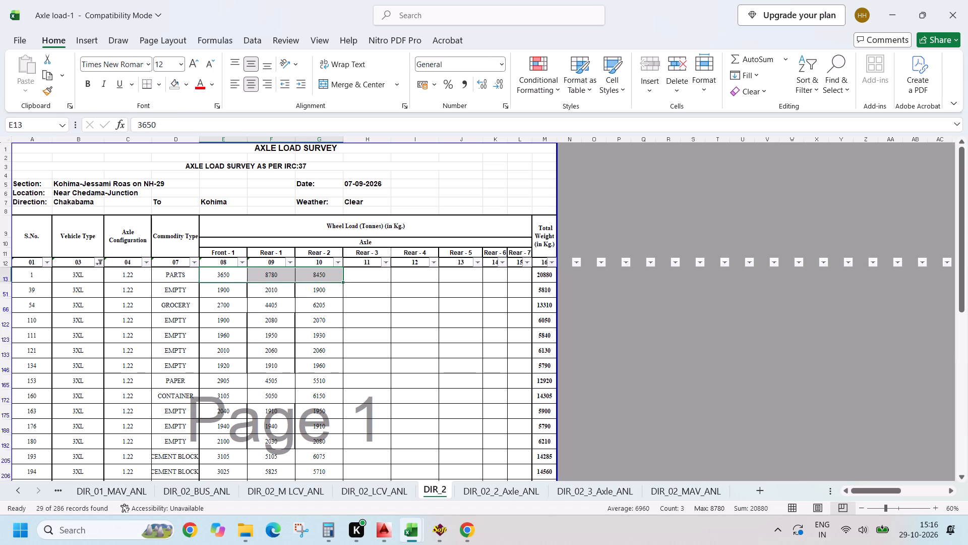
key(ctrl+c)
click(595, 494)
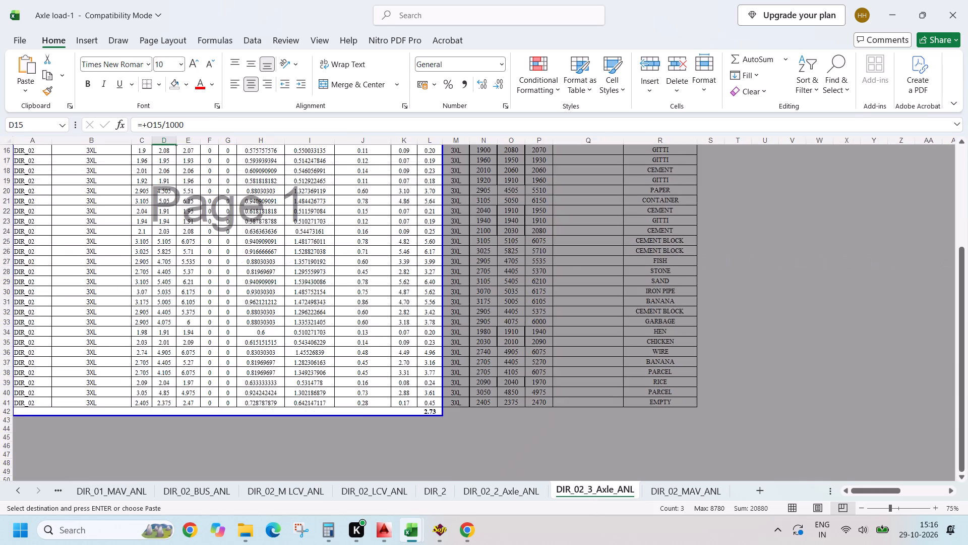
scroll(516, 242, up, 9)
click(491, 266)
key(ctrl+v)
scroll(496, 260, down, 7)
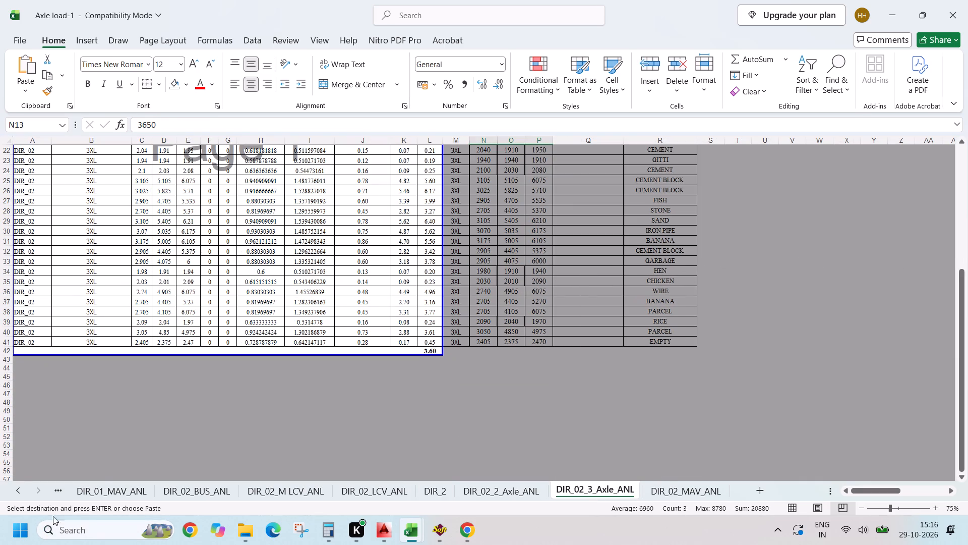
Check the VDF and MSA values on the MSA sheet and save the Axle load-1 workbook.
ctrl+click(21, 490)
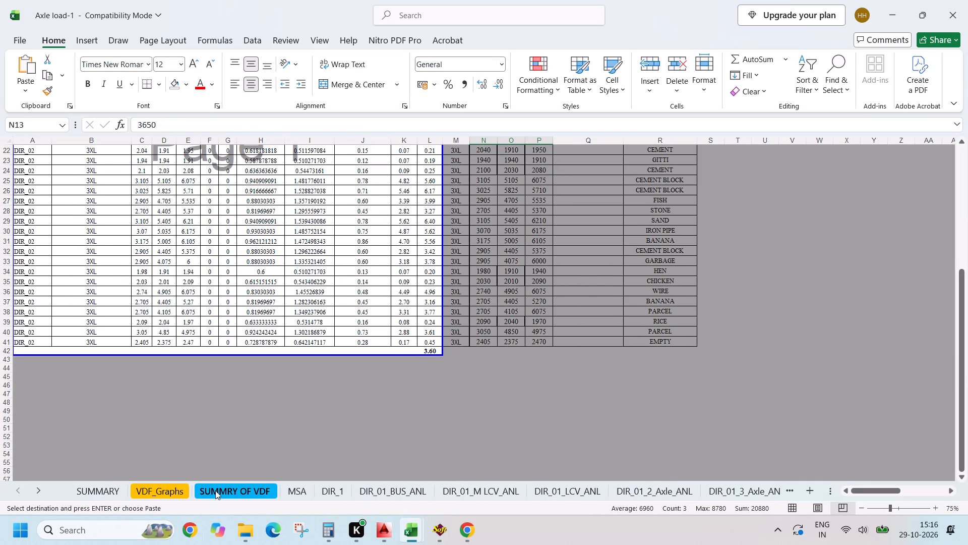
click(298, 490)
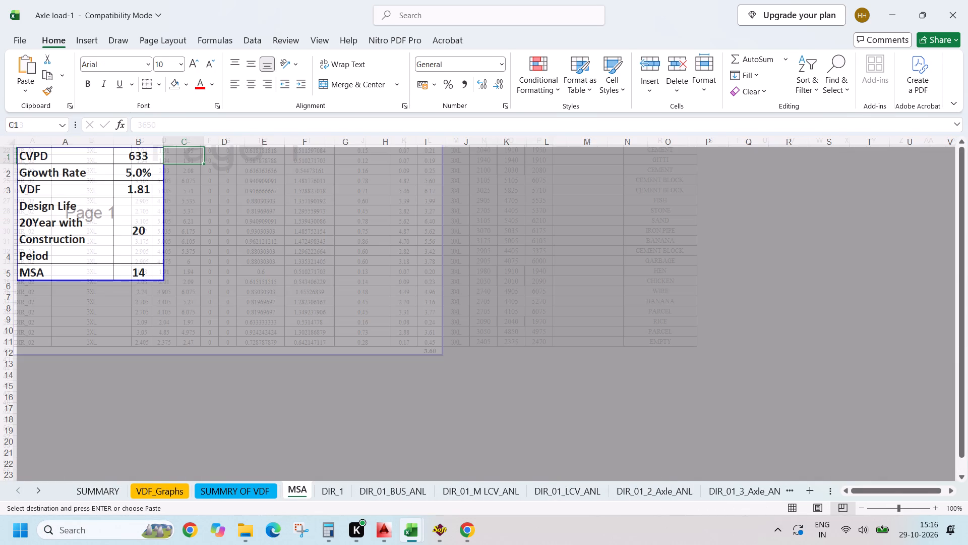
scroll(272, 375, up, 4)
click(265, 337)
key(Escape)
key(Escape)
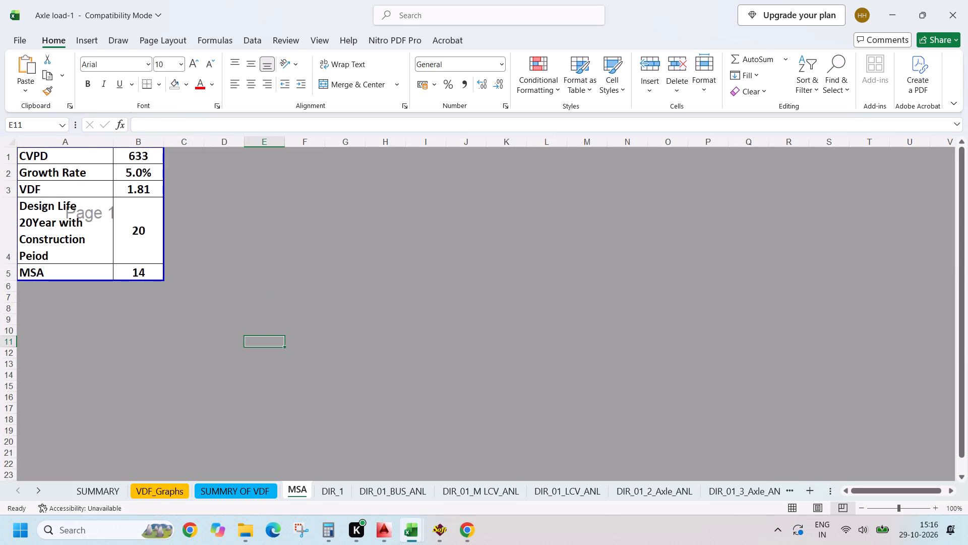
key(ctrl+s)
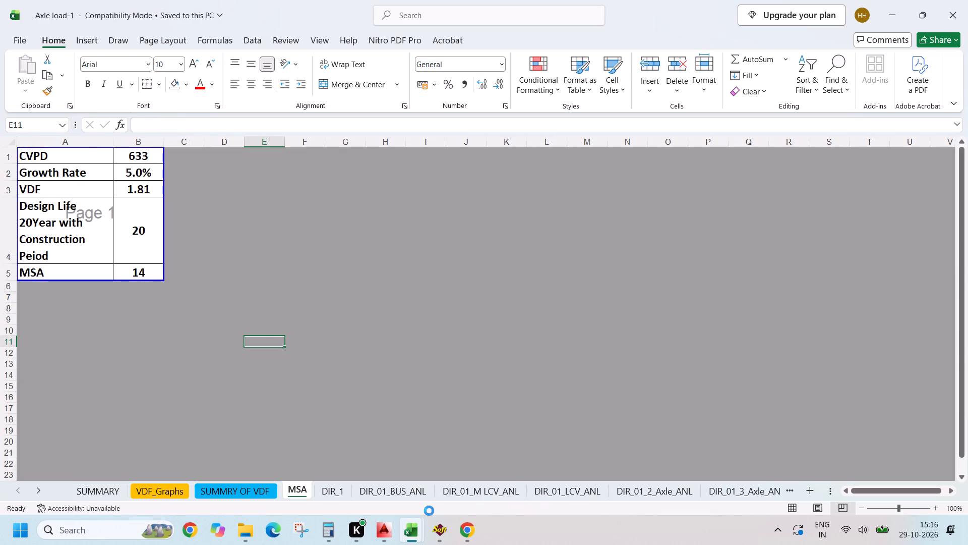
Move the DIR_2 sheet so that it sits directly after DIR_1.
ctrl+click(48, 492)
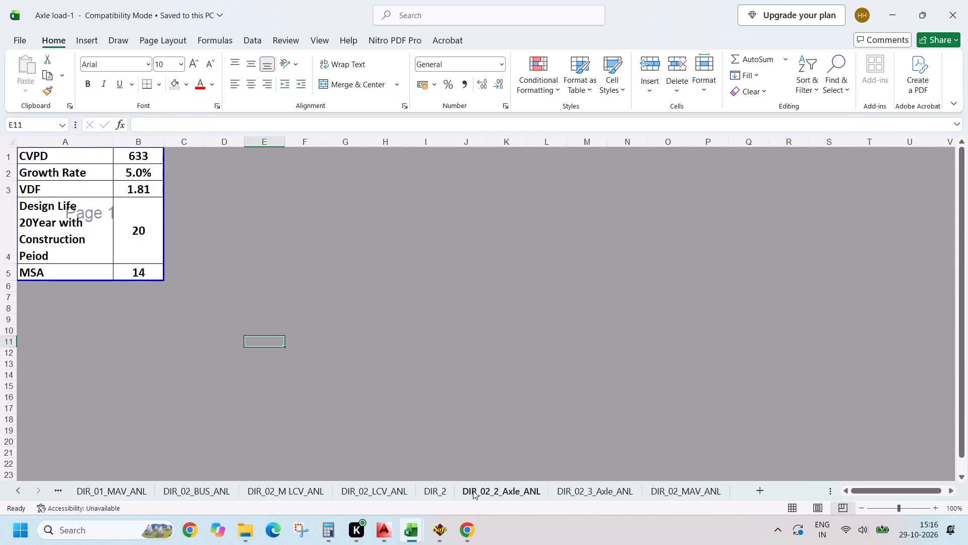
drag(434, 495, 21, 490)
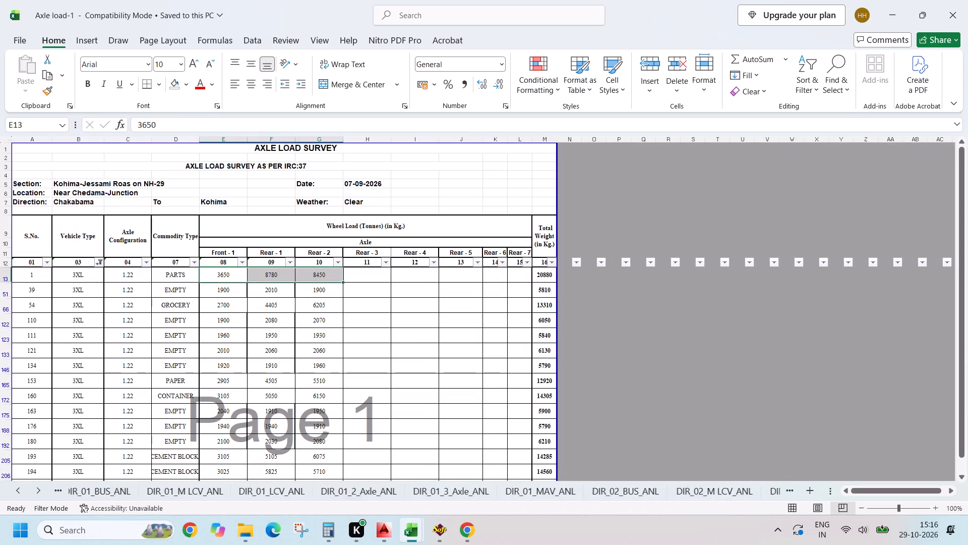
drag(21, 490, 235, 495)
click(253, 488)
Remove the filters from the DIR_2 sheet so all vehicle rows show.
click(329, 400)
key(Escape)
key(ctrl+shift+l)
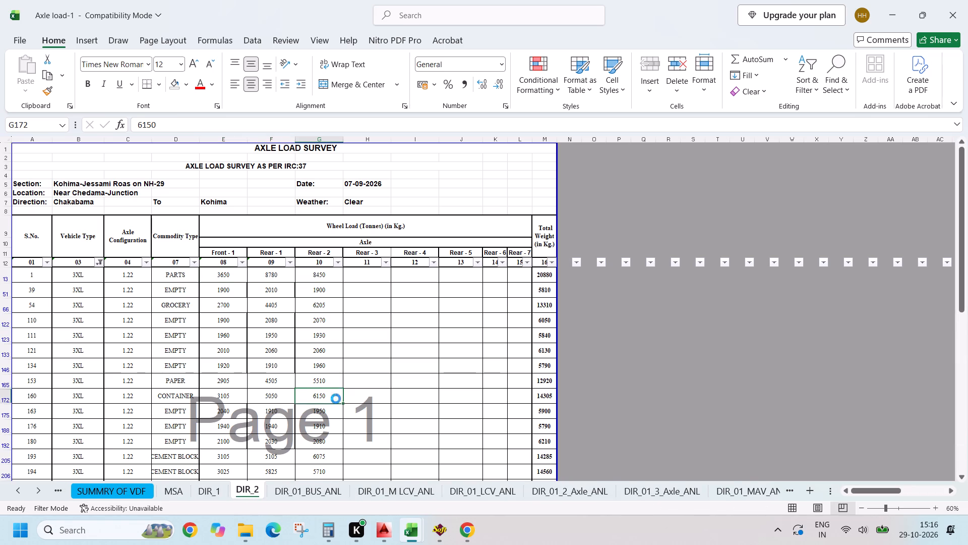
key(Escape)
Remove the filters from the header row of the DIR_1 sheet.
click(214, 494)
scroll(297, 376, up, 5)
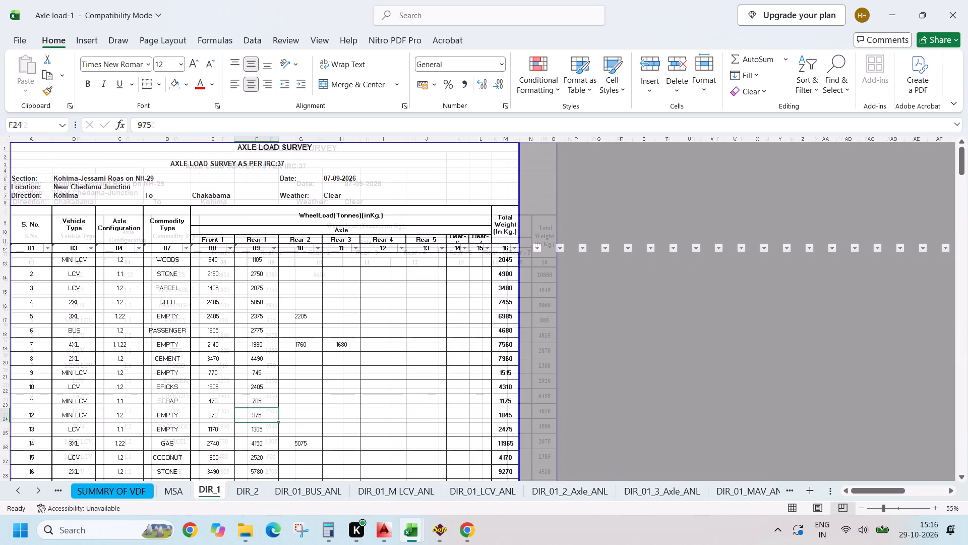
click(298, 374)
key(ctrl+shift+l)
key(Escape)
key(Escape)
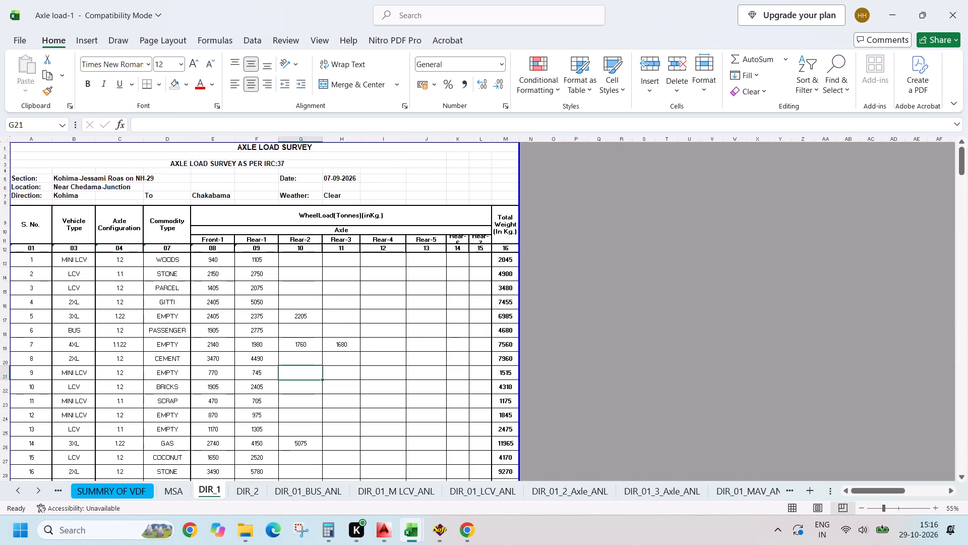
Return to the MSA sheet and save the Axle load-1 workbook.
click(178, 487)
scroll(294, 399, up, 6)
click(350, 253)
key(ctrl+s)
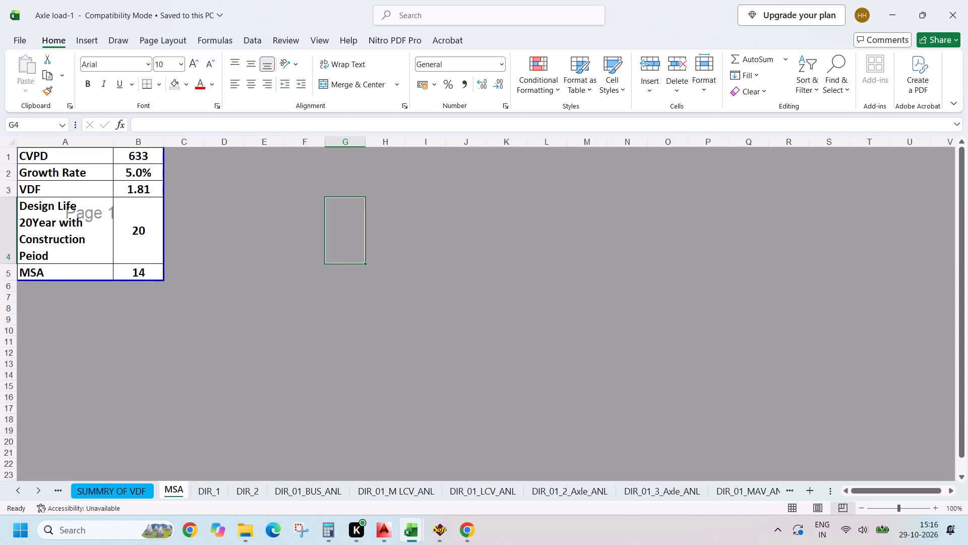
Delete the Traffic Report_Location-1 PDF from the PKG-I revised folder in File Explorer.
key(alt+Tab)
key(alt+Tab)
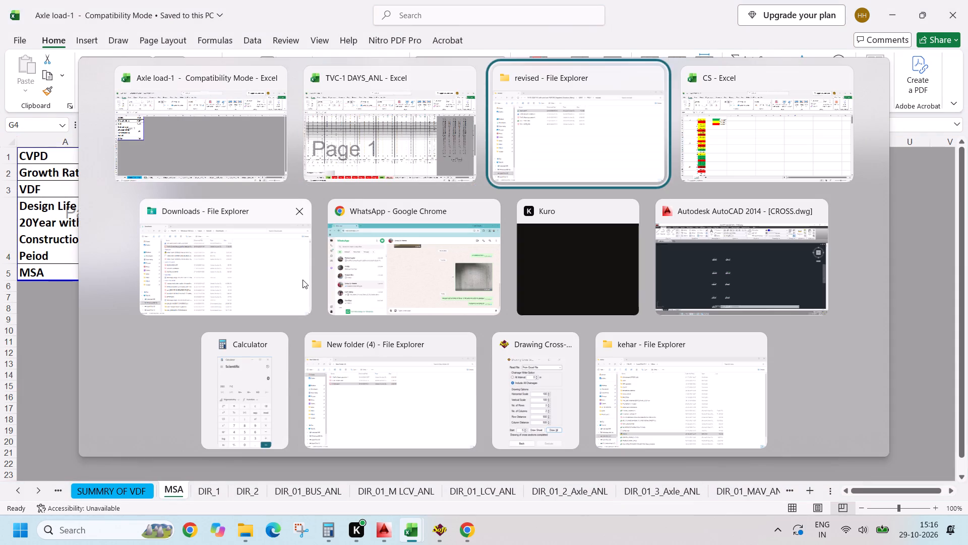
click(184, 145)
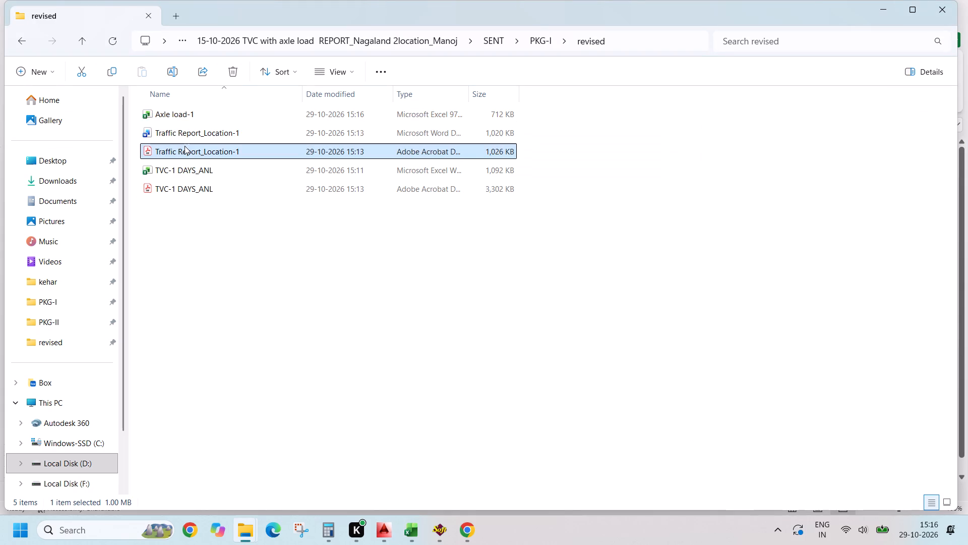
key(Delete)
Open the Traffic Report_Location-1 Word document and find the VDF table just before section 2.11 Design MSA.
double_click(208, 135)
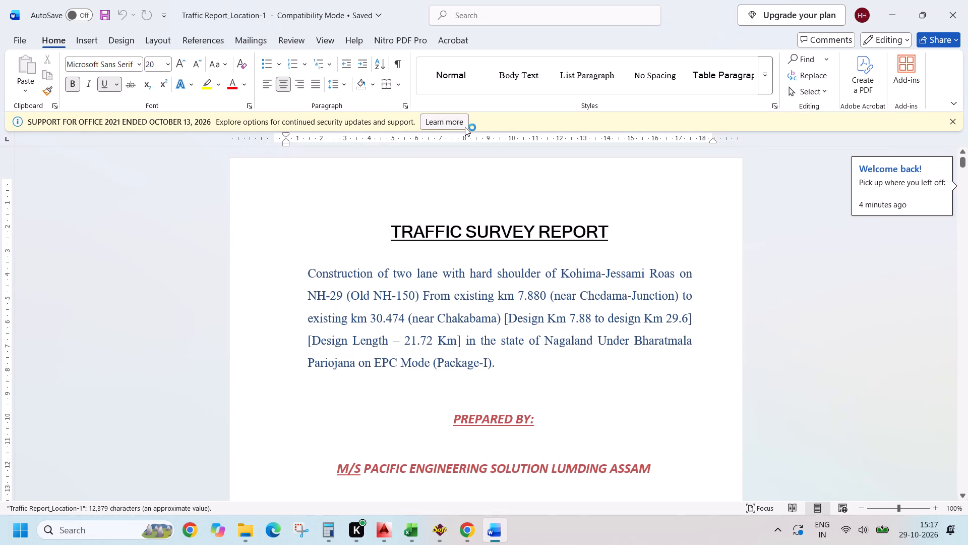
click(954, 121)
scroll(563, 448, down, 16)
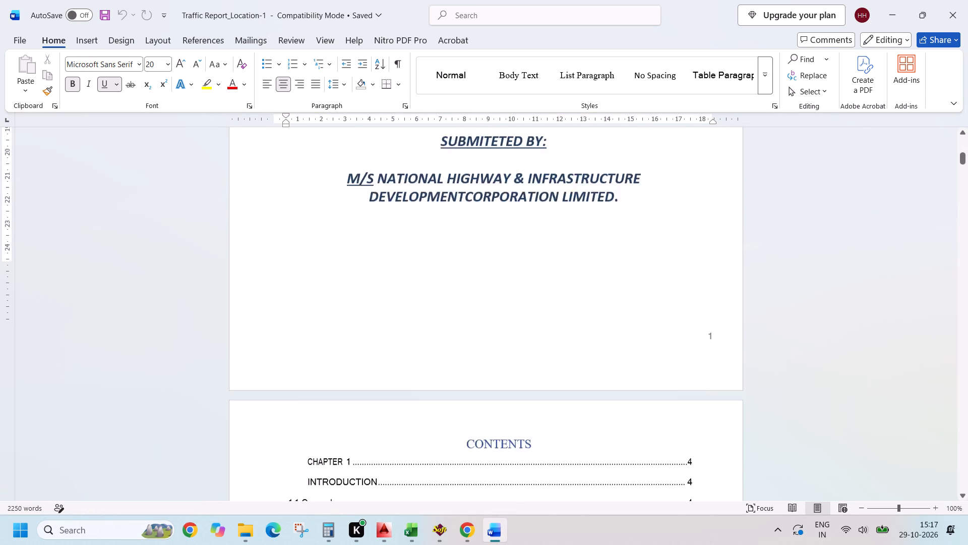
scroll(660, 333, down, 20)
scroll(660, 333, down, 20)
scroll(660, 333, down, 8)
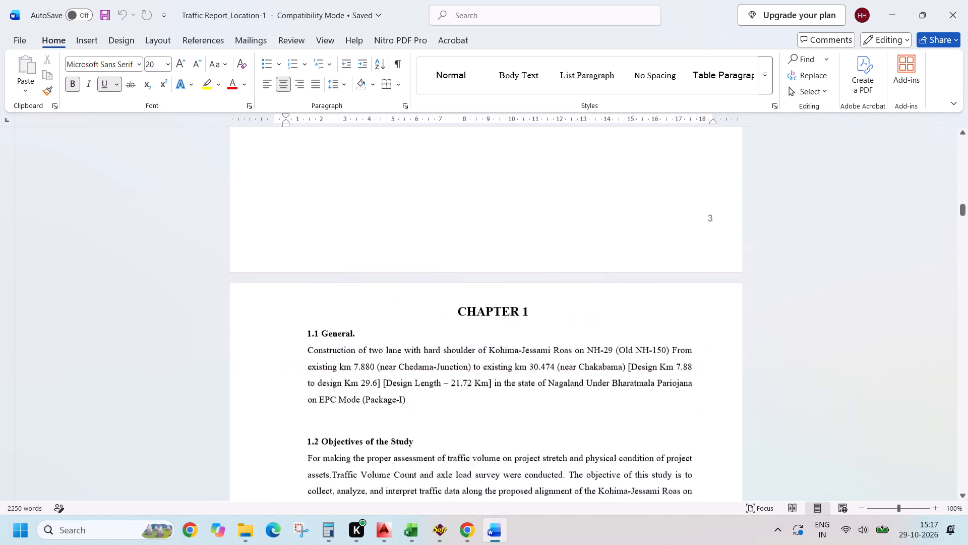
scroll(619, 343, down, 20)
scroll(619, 343, down, 20)
scroll(619, 343, down, 8)
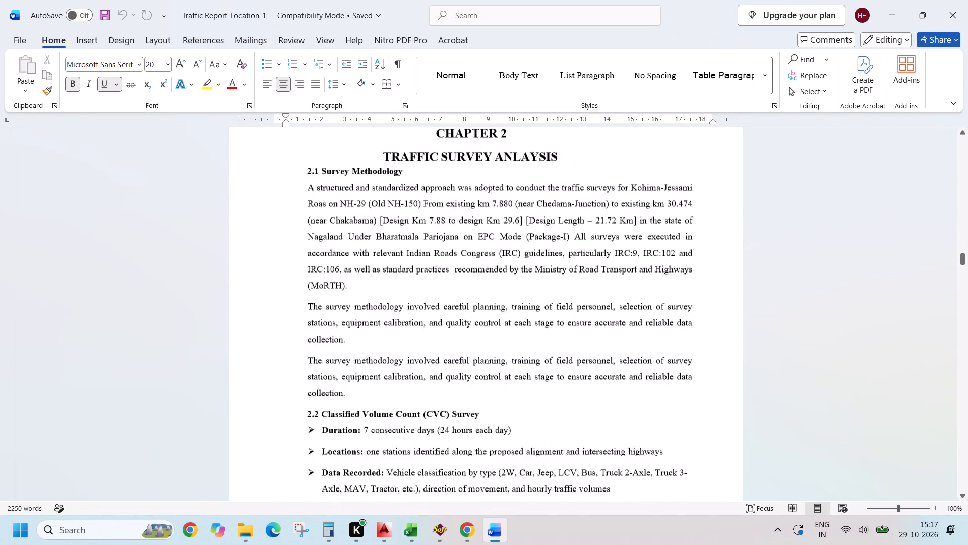
scroll(600, 325, down, 20)
scroll(600, 325, down, 20)
scroll(600, 325, down, 8)
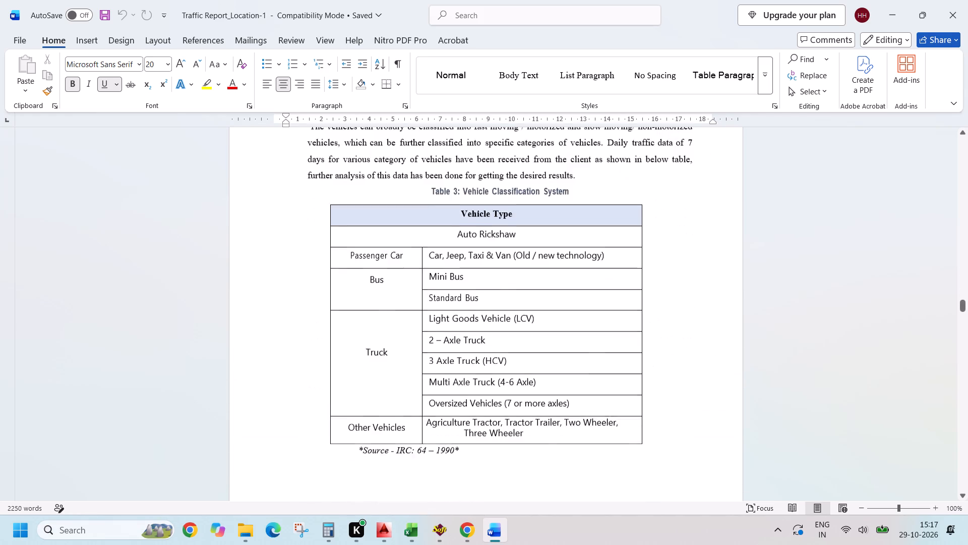
scroll(593, 335, down, 20)
scroll(593, 335, down, 20)
scroll(593, 335, down, 7)
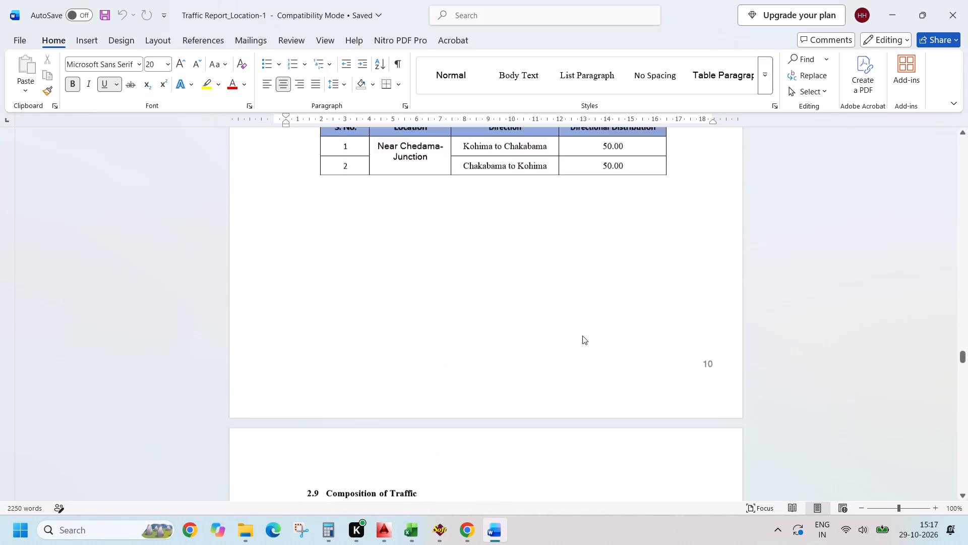
scroll(582, 336, down, 20)
scroll(582, 336, down, 20)
scroll(582, 336, down, 7)
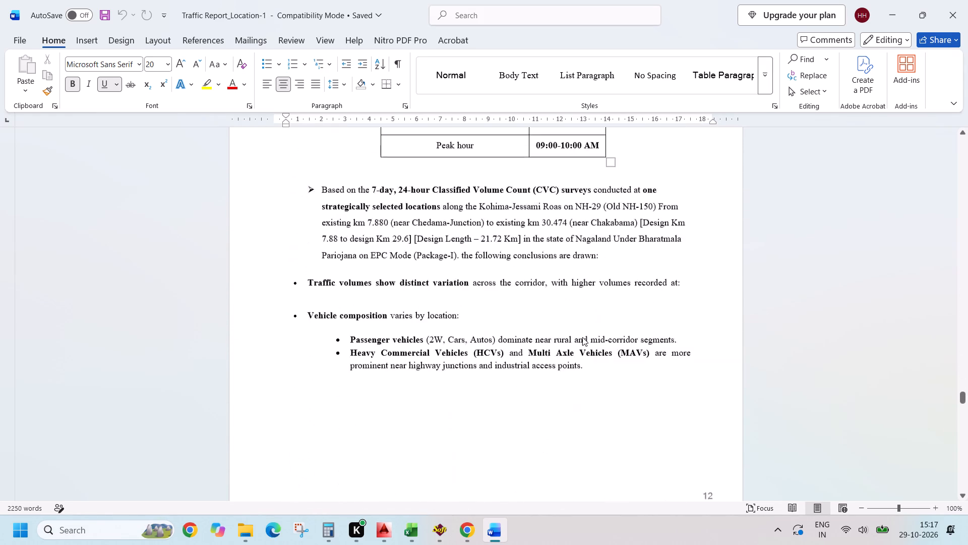
scroll(582, 337, down, 20)
scroll(582, 337, down, 19)
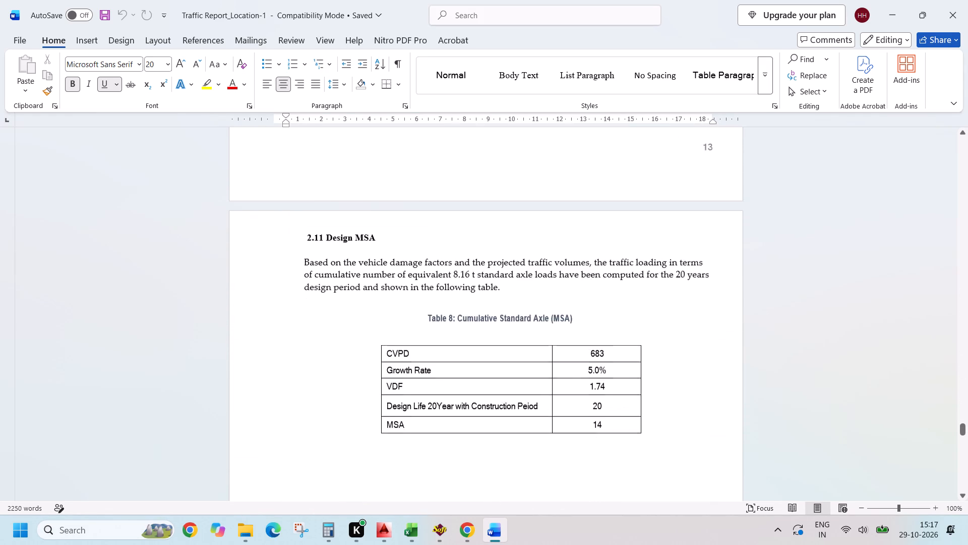
scroll(581, 341, down, 17)
scroll(578, 342, up, 6)
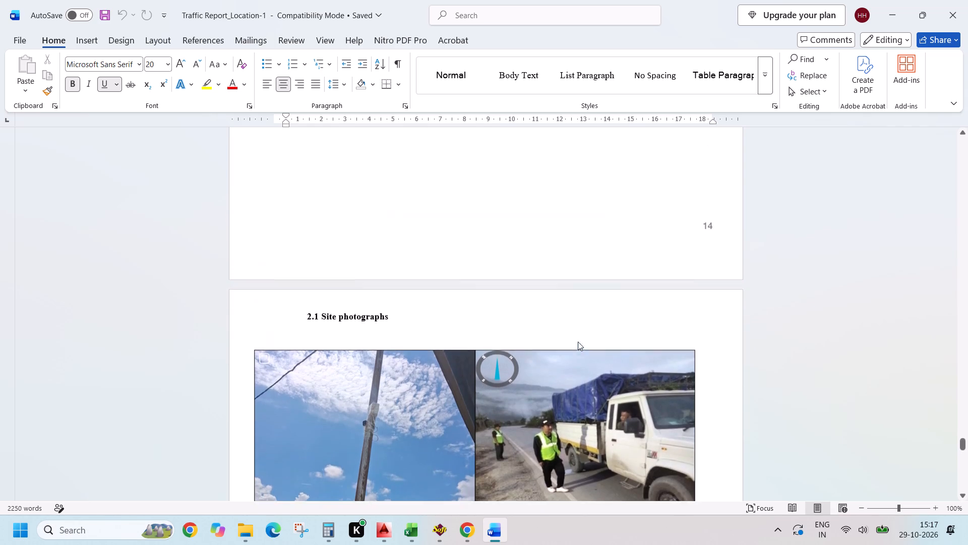
scroll(578, 342, up, 17)
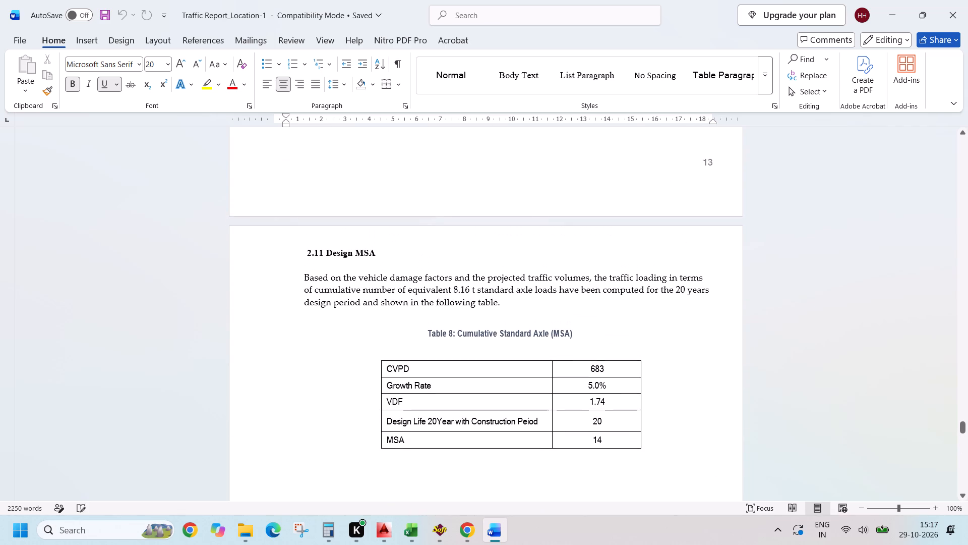
scroll(571, 345, up, 7)
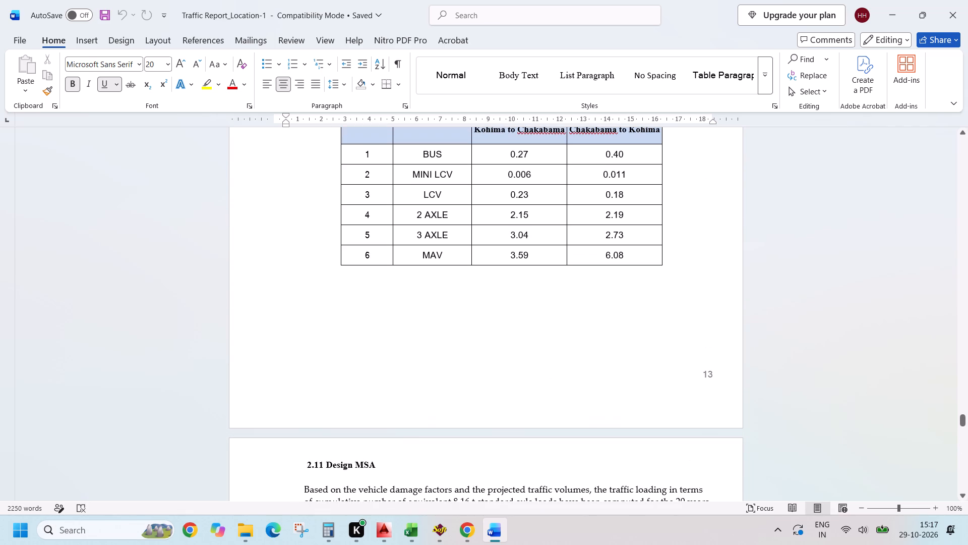
Replace the report's Chakabama to Kohima VDF values with E6:E12 from the SUMMRY OF VDF sheet: 0.40, 0.011, 0.18, 2.19, 3.60 and 6.08.
key(alt+Tab)
key(alt+Tab)
key(alt+Tab)
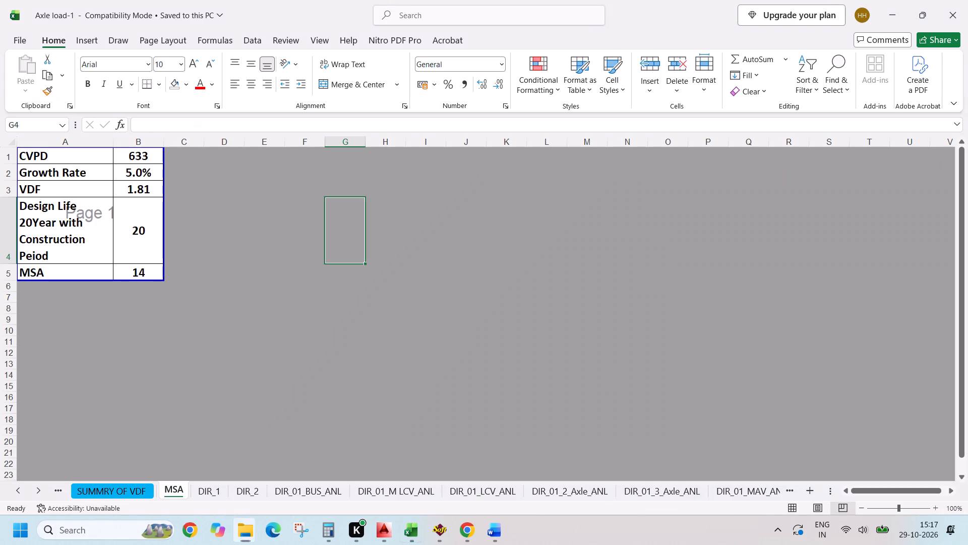
click(130, 493)
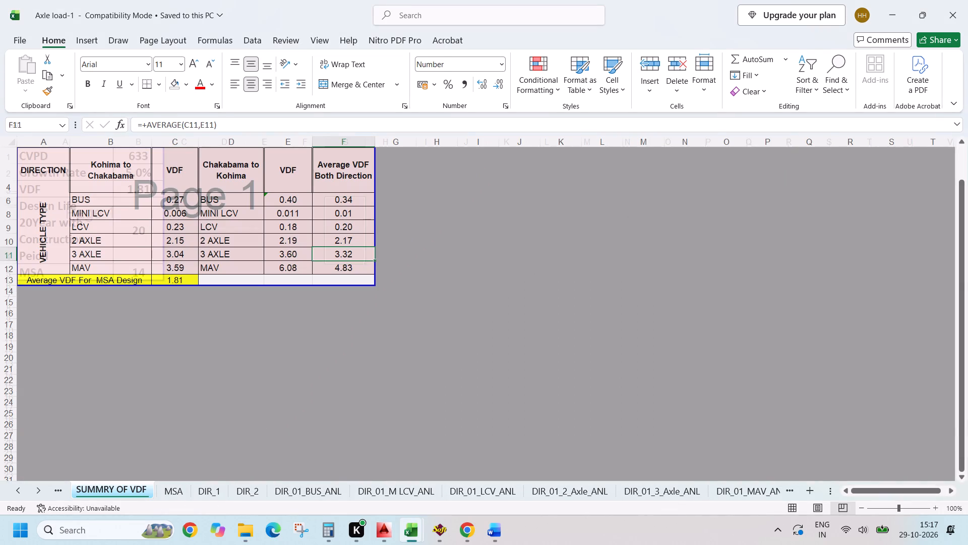
drag(297, 199, 292, 267)
key(ctrl+c)
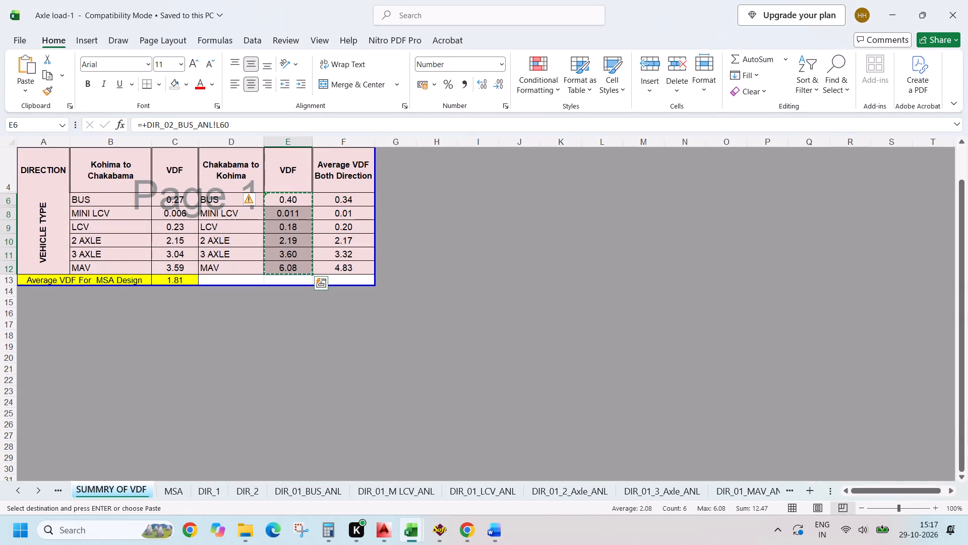
key(alt+Tab)
key(alt+Tab)
key(alt+Tab)
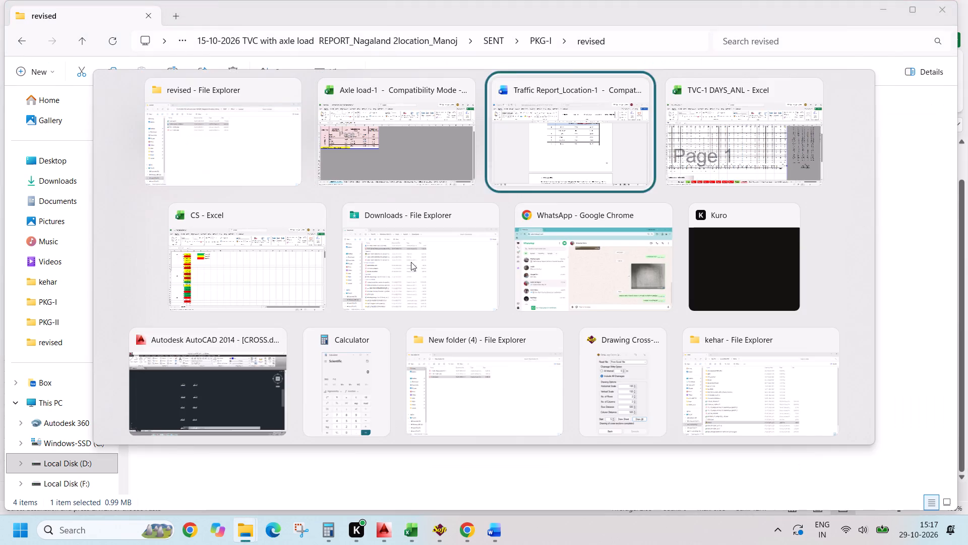
drag(607, 152, 627, 255)
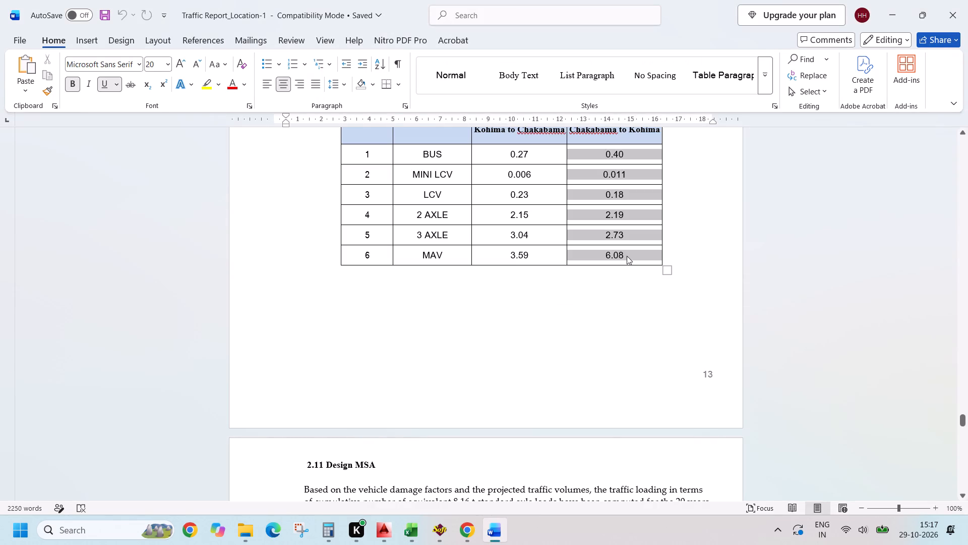
key(ctrl+v)
click(570, 330)
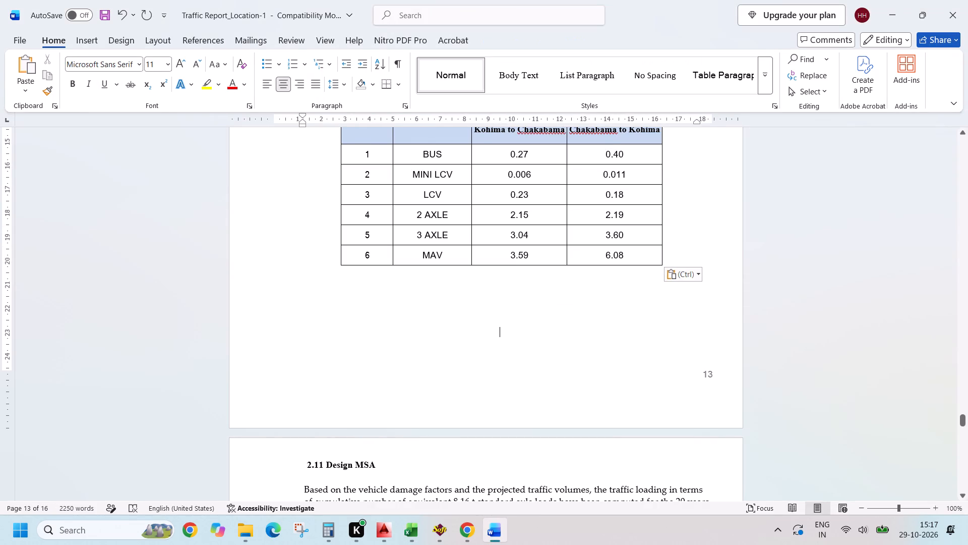
Replace the Table 8 MSA values in the report with B1:B5 from the workbook's MSA sheet: 633, 5.0%, 1.81, 20 and 14.
key(alt+Tab)
key(alt+Tab)
key(alt+Tab)
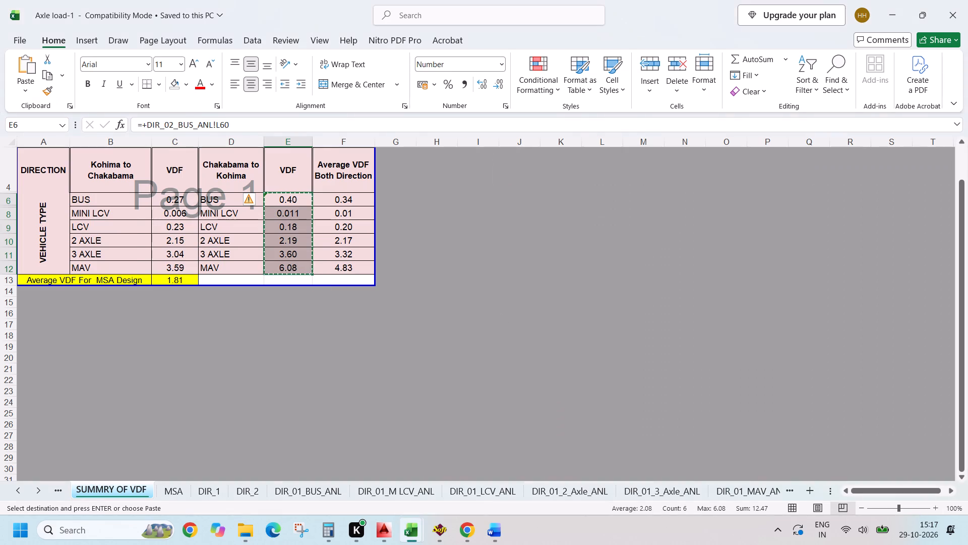
key(Escape)
key(Escape)
key(Escape)
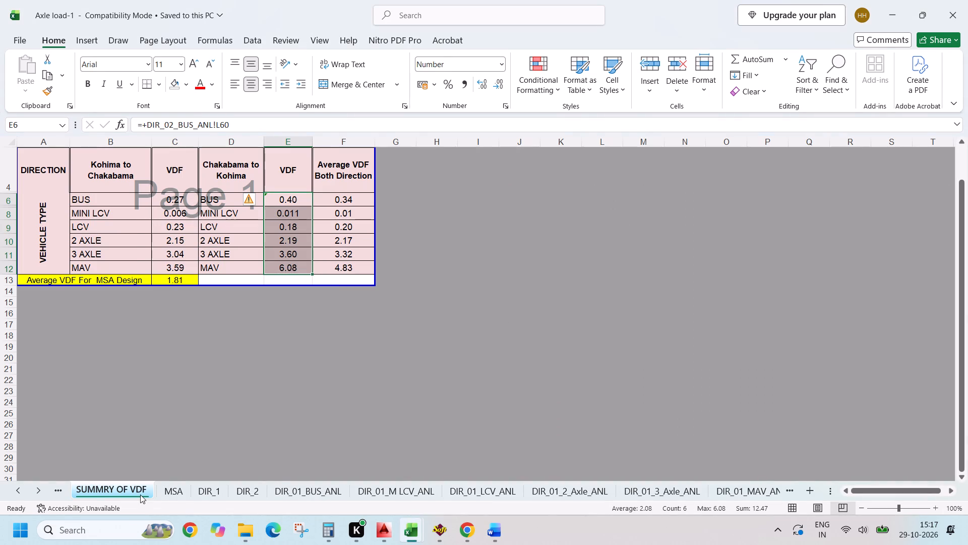
click(179, 485)
scroll(151, 187, up, 3)
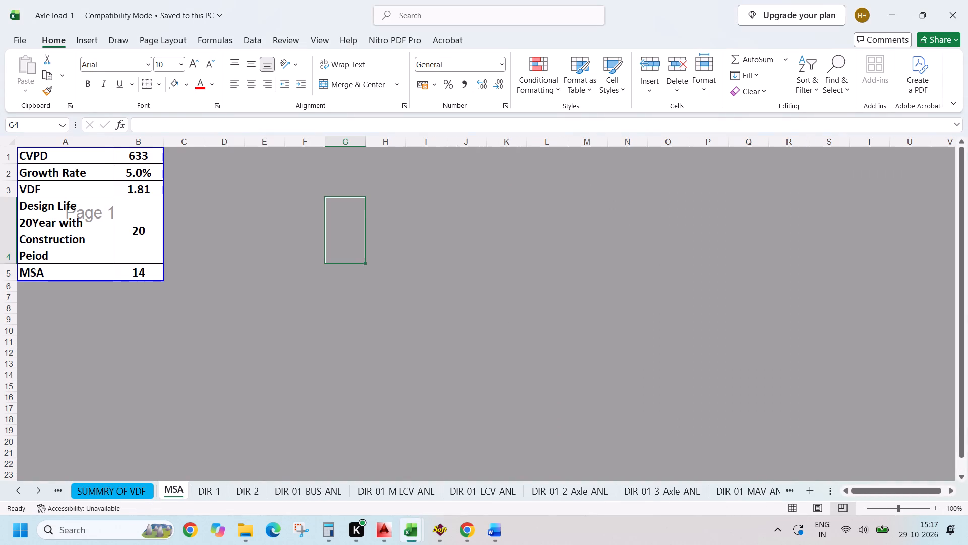
drag(143, 153, 138, 266)
key(ctrl+c)
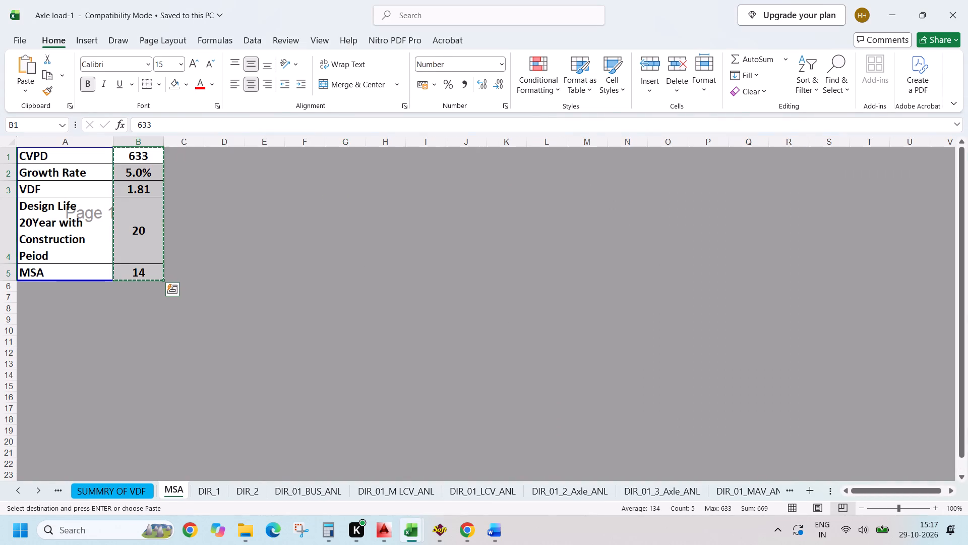
key(alt+Tab)
key(alt+Tab)
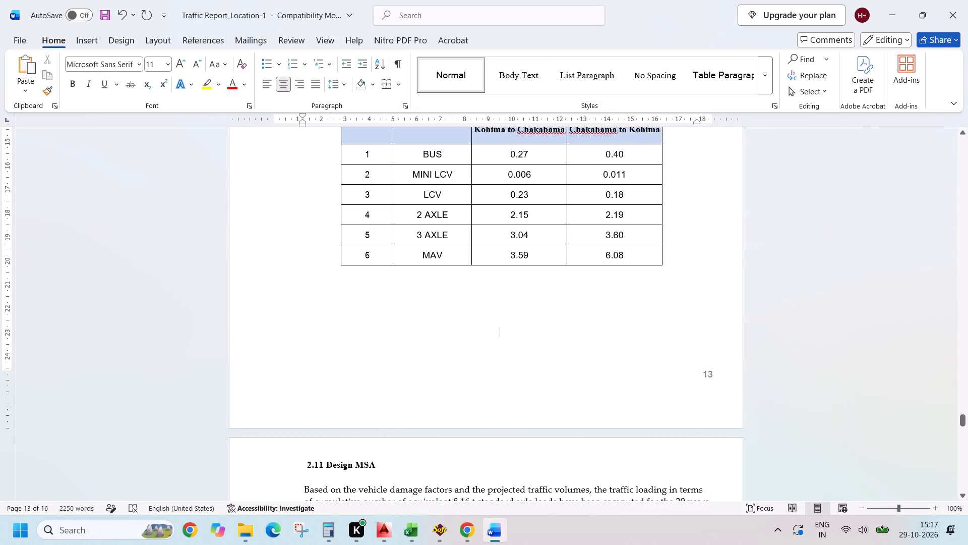
scroll(675, 241, down, 10)
drag(582, 278, 603, 345)
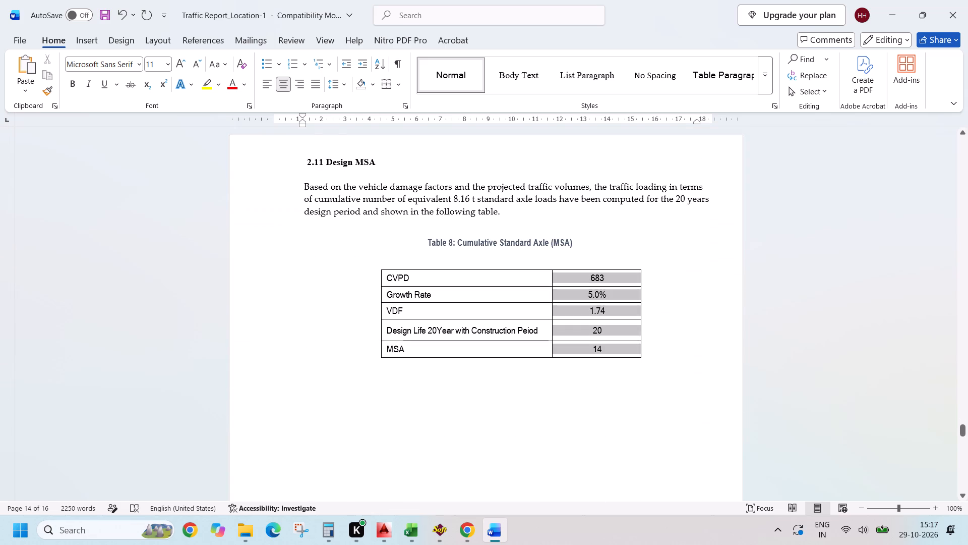
drag(603, 345, 603, 346)
key(ctrl+v)
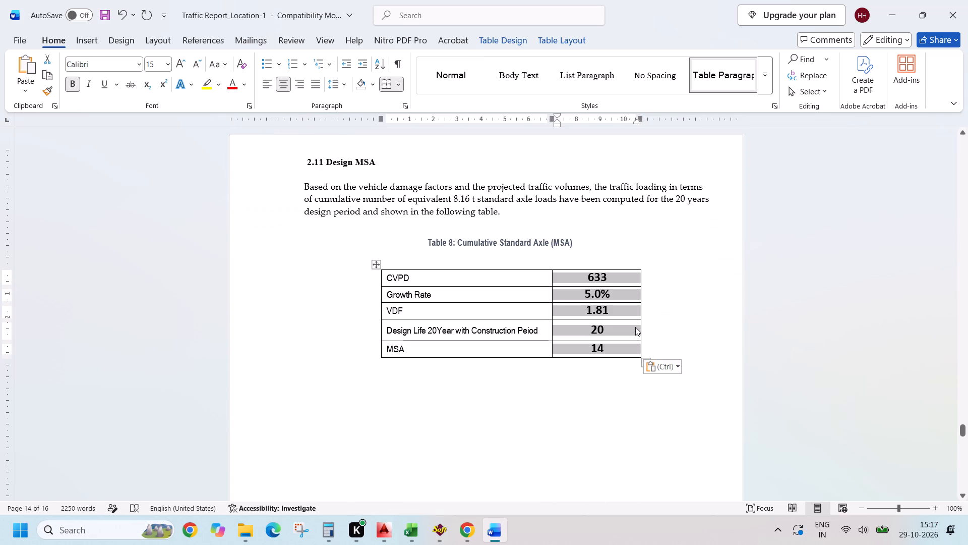
Remove the bold from the pasted values in the Cumulative Standard Axle (MSA) table.
key(ctrl+b)
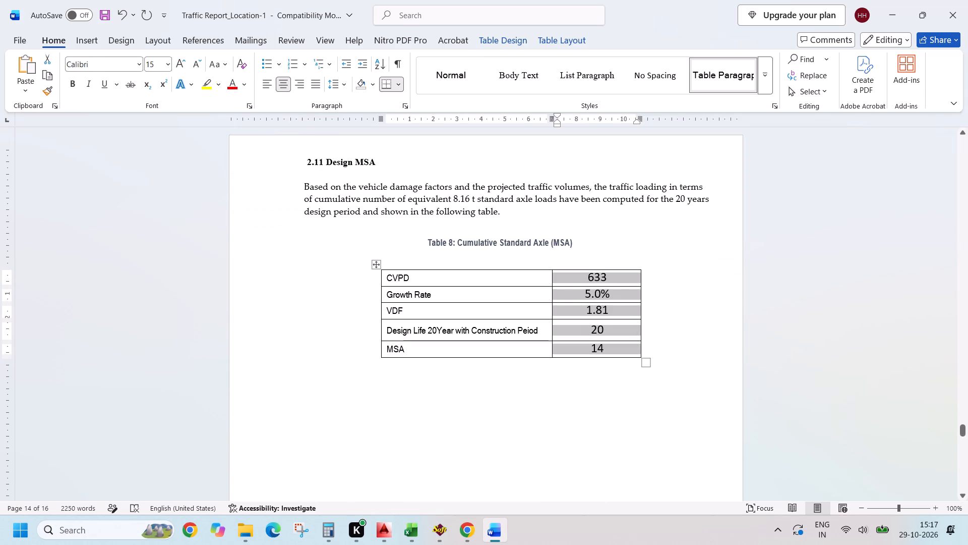
scroll(506, 304, up, 1)
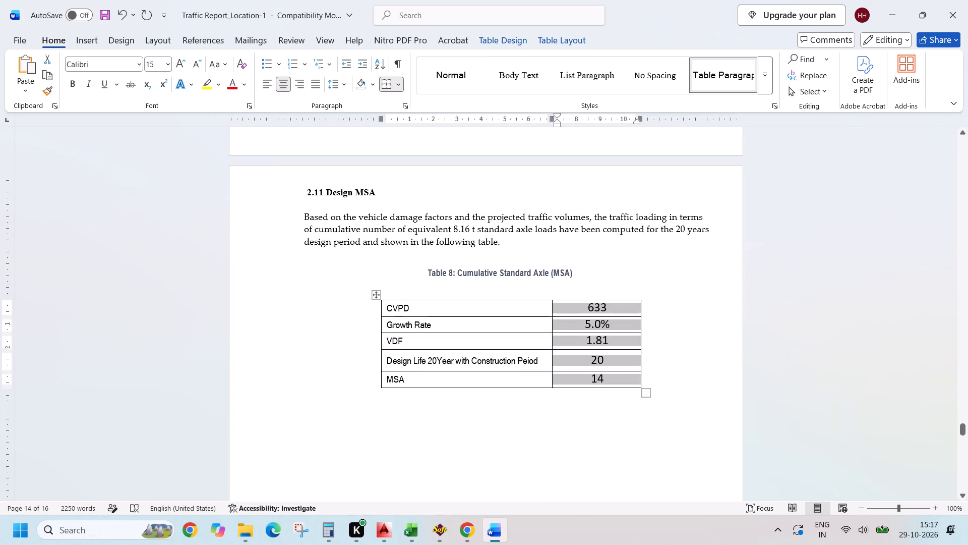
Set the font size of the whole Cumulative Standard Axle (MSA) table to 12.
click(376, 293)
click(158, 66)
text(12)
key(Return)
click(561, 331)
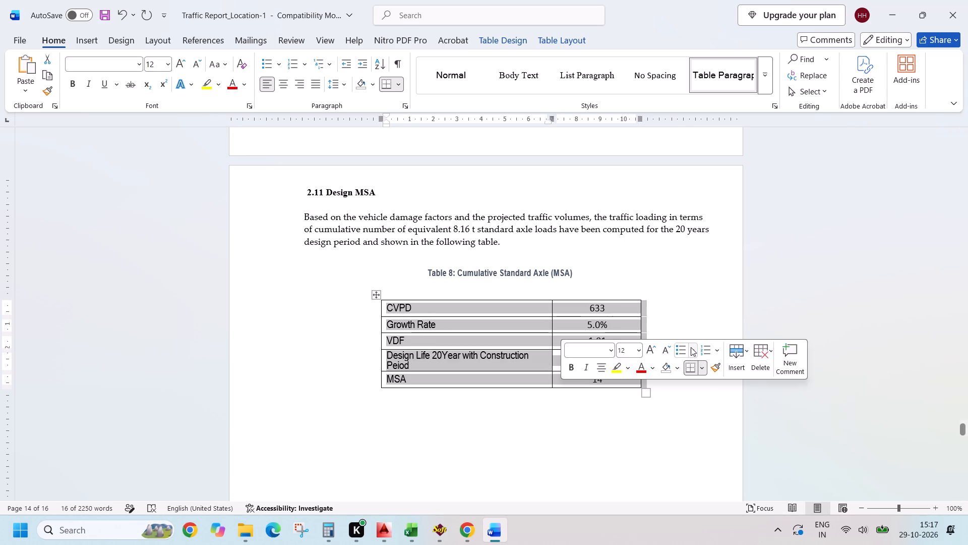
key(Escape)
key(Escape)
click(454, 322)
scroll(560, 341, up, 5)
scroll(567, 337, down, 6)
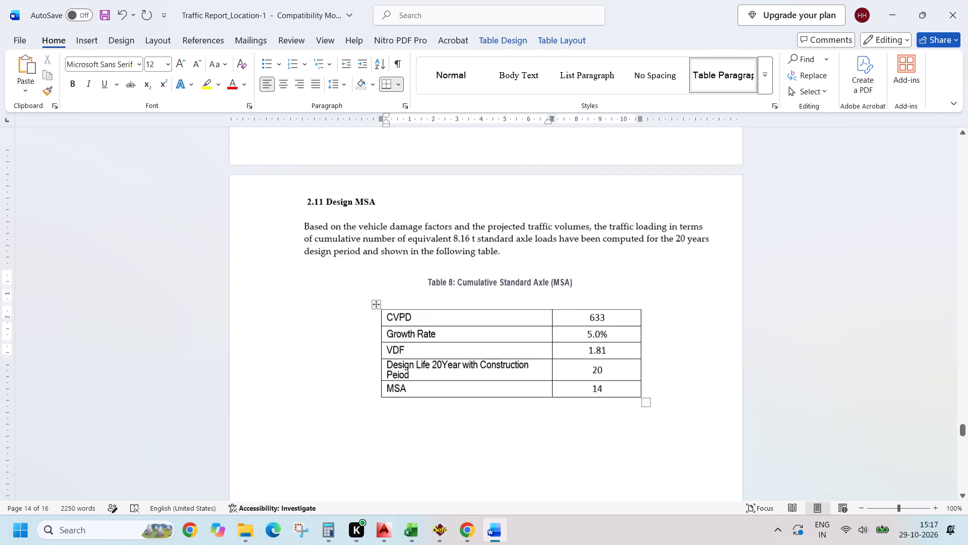
Check the VDF table's font size and set all text in the Cumulative Standard Axle (MSA) table to size 11.
scroll(571, 334, up, 6)
scroll(471, 178, up, 2)
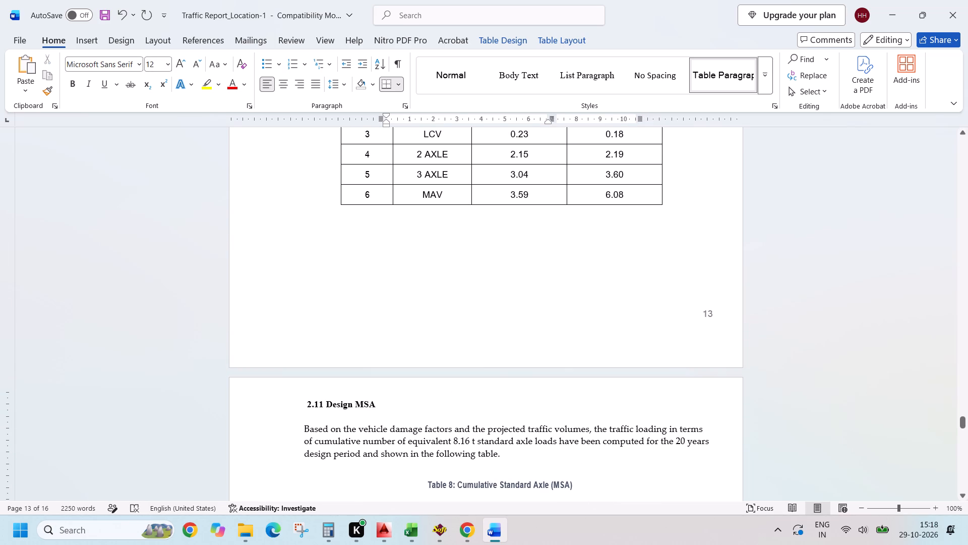
drag(463, 177, 428, 180)
key(Escape)
scroll(516, 272, down, 9)
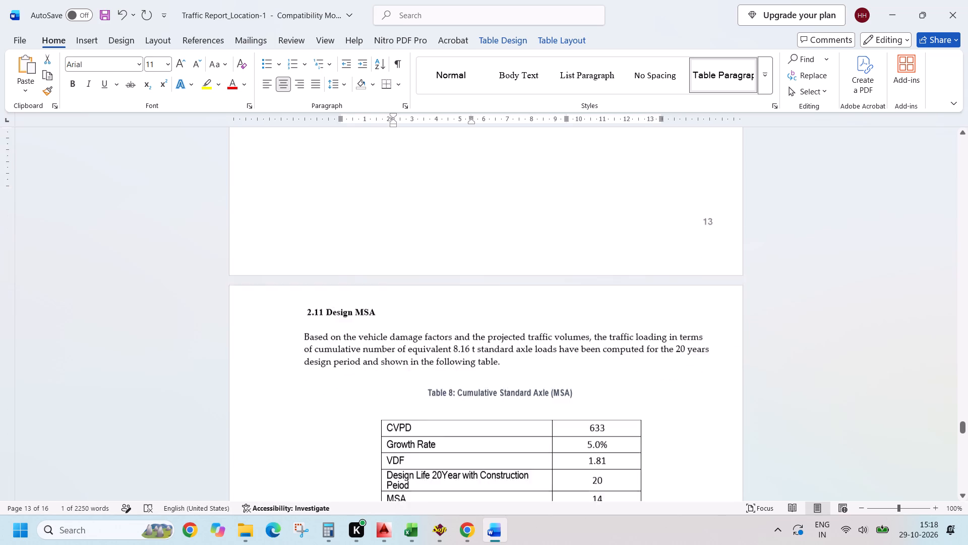
scroll(534, 265, down, 1)
drag(615, 286, 412, 221)
click(162, 66)
text(11)
key(Return)
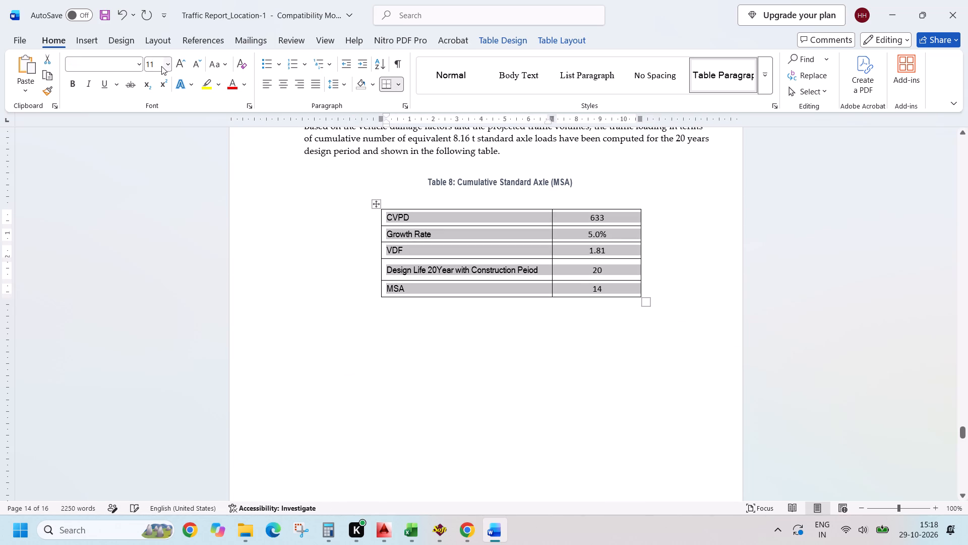
Copy the formatting of the LCV Chakabama to Kohima value in the VDF table onto the MSA table's value column.
scroll(528, 252, up, 14)
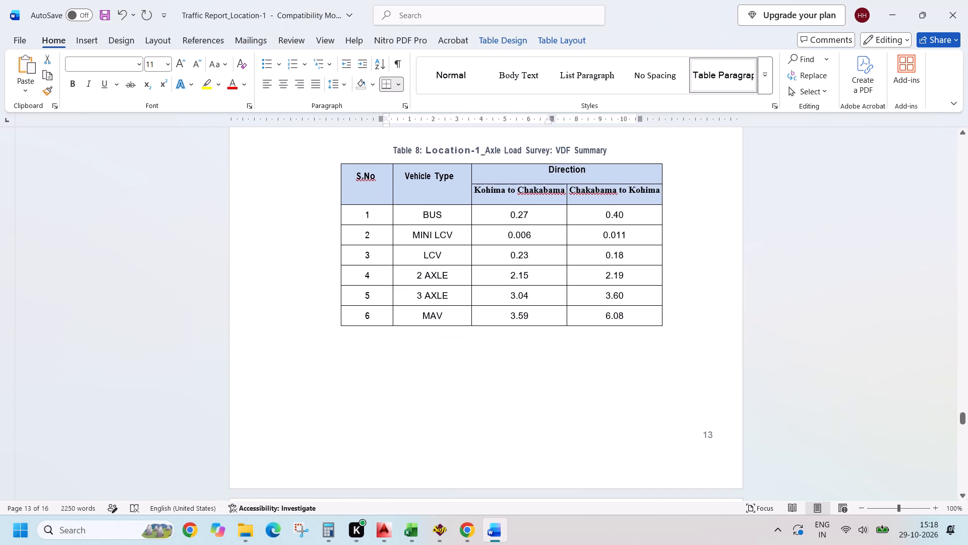
click(624, 255)
drag(625, 256, 606, 256)
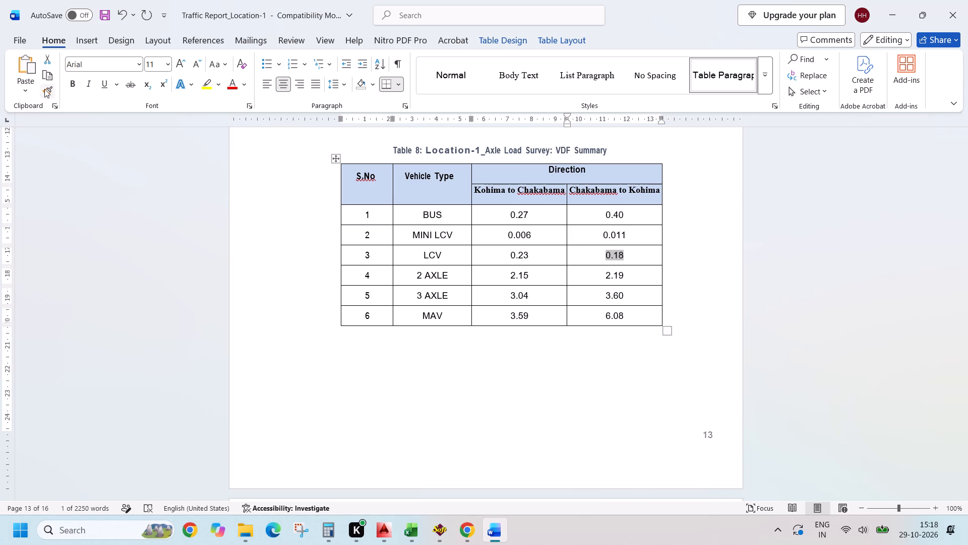
click(45, 89)
scroll(647, 321, down, 15)
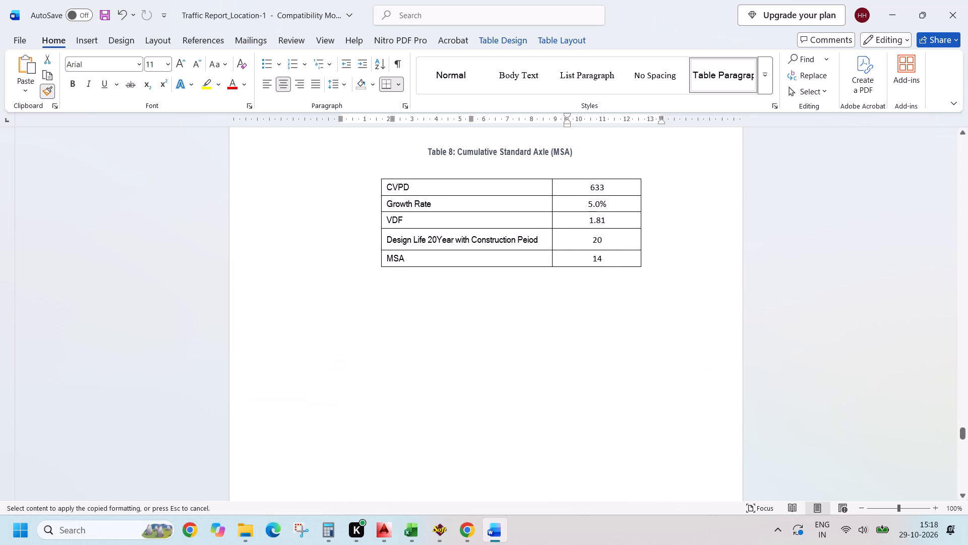
drag(595, 189, 610, 256)
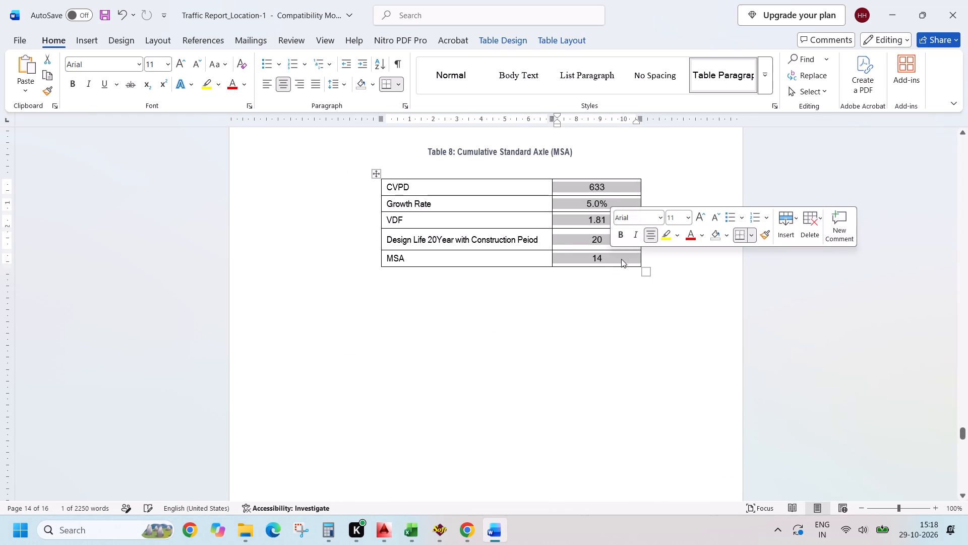
Copy the formatting of the 3 AXLE label in the VDF table onto the MSA table's label column, CVPD through MSA.
scroll(483, 225, up, 11)
drag(447, 174, 421, 184)
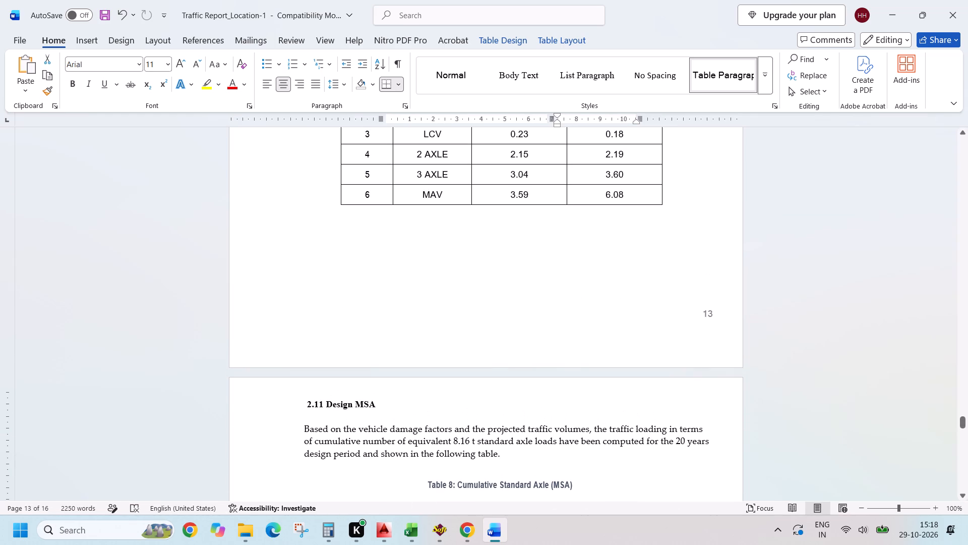
drag(421, 184, 420, 184)
click(47, 91)
scroll(431, 271, down, 9)
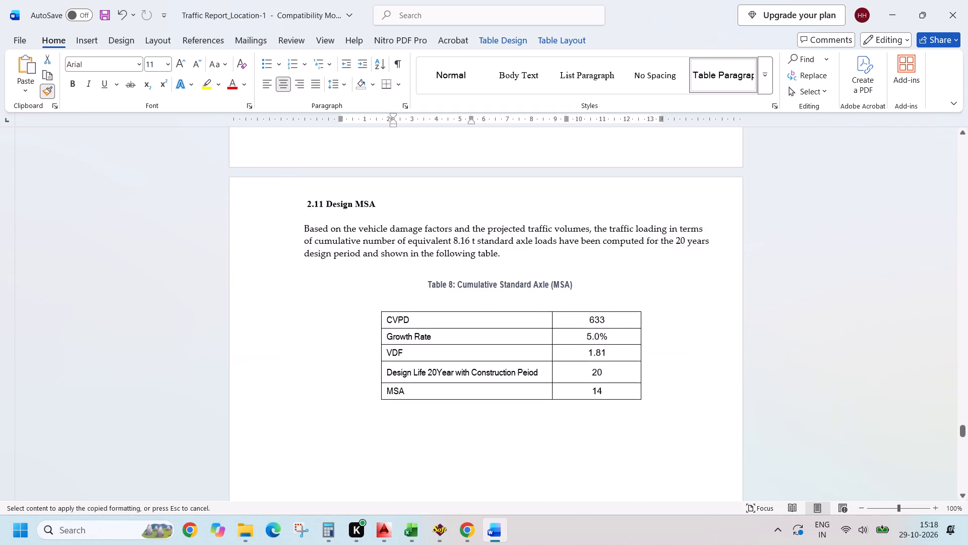
drag(415, 319, 394, 249)
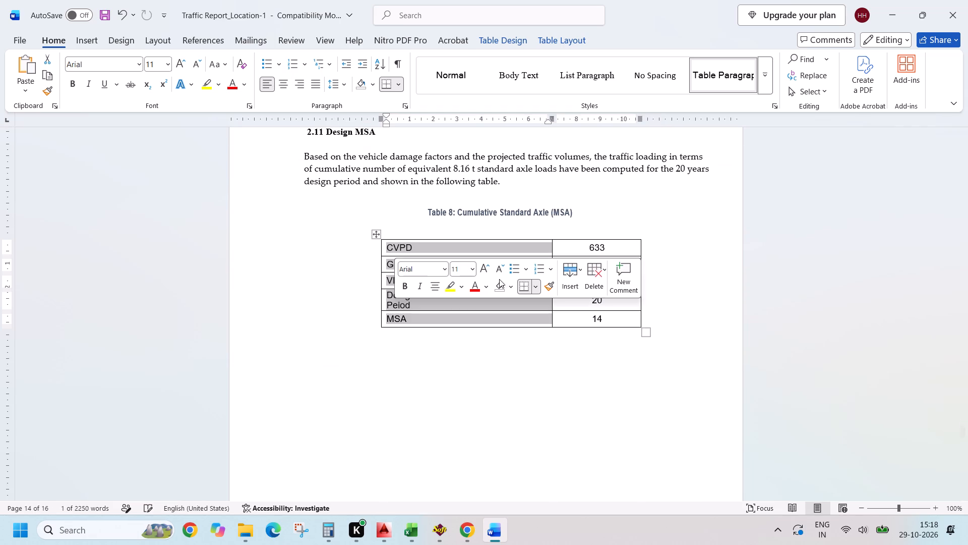
click(595, 320)
key(Escape)
key(Escape)
key(Escape)
key(Escape)
Review the remaining report pages to the end and save the Traffic Report_Location-1 document.
scroll(615, 323, down, 5)
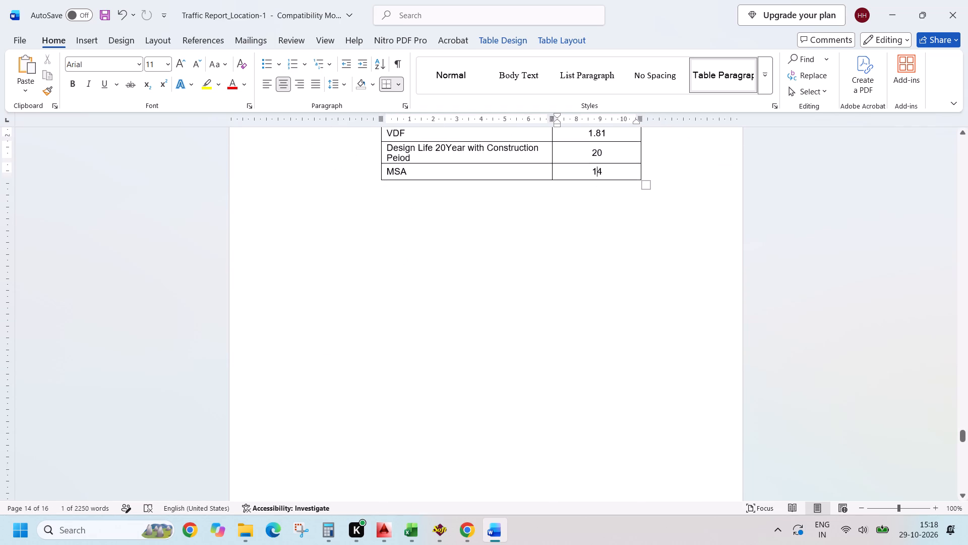
scroll(612, 315, down, 20)
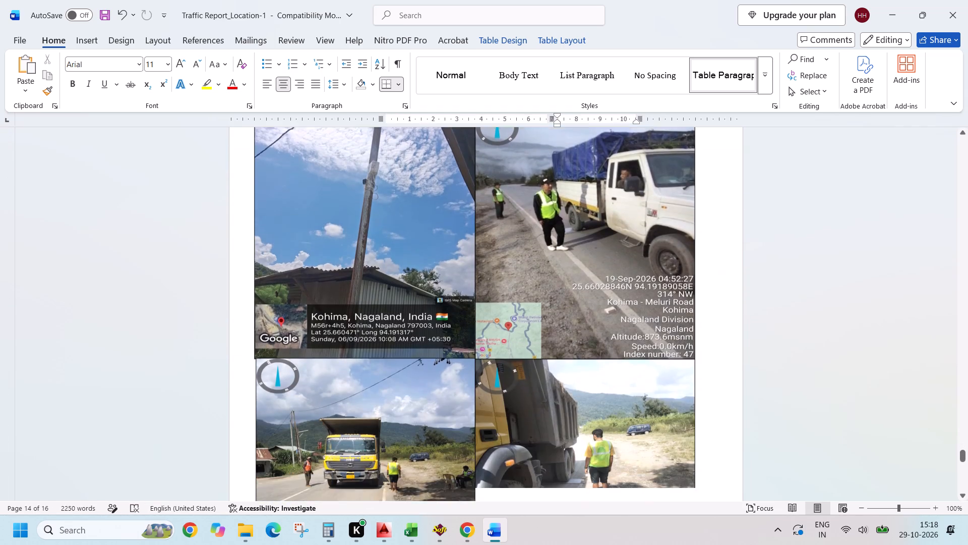
scroll(614, 312, down, 20)
scroll(614, 312, down, 16)
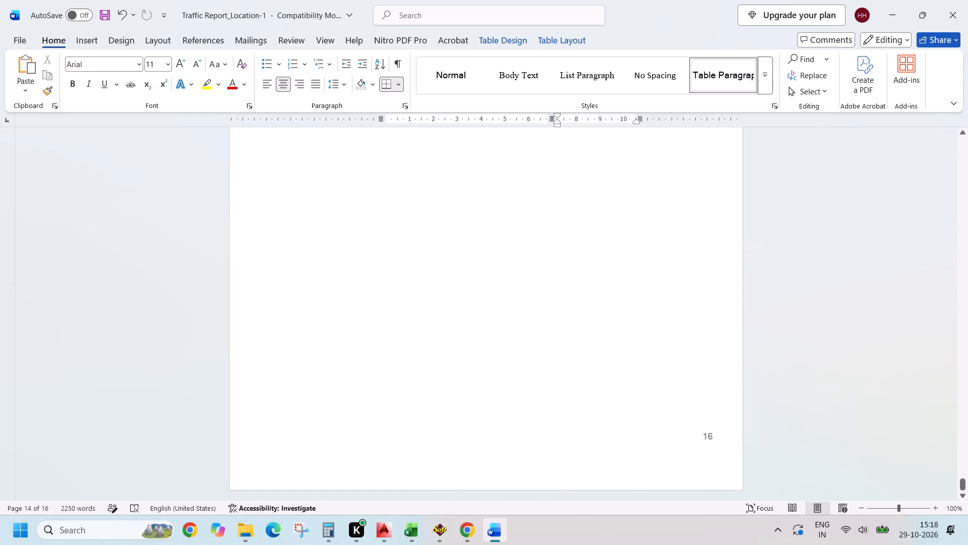
scroll(617, 310, down, 3)
key(ctrl+s)
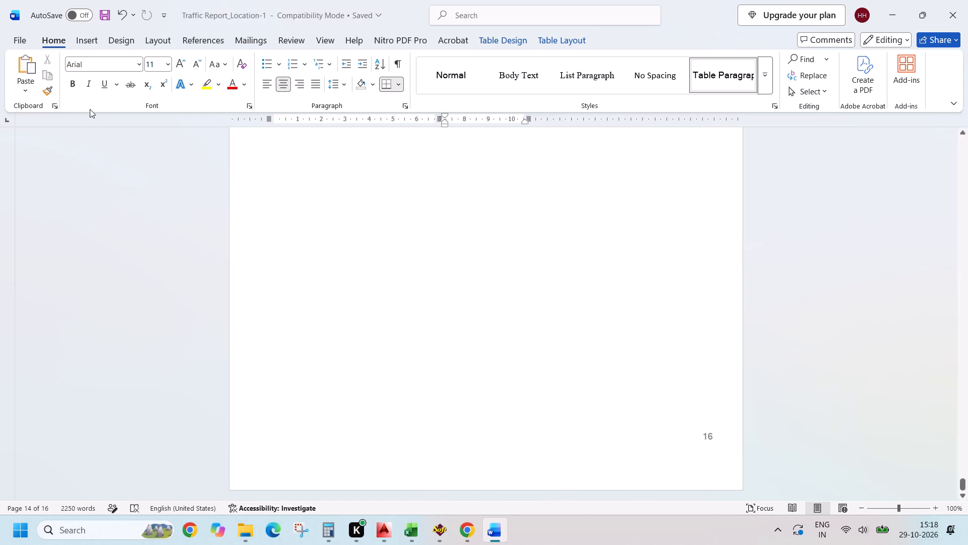
Export the report as a PDF named "1. Traffic Report_Location-1" in the PKG-I revised folder.
key(alt+Tab)
key(alt+Tab)
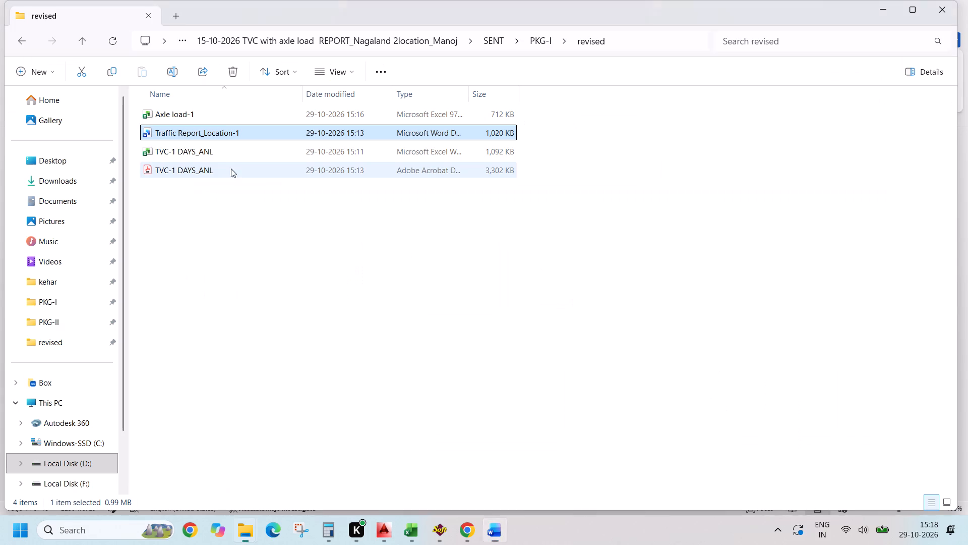
key(alt+Tab)
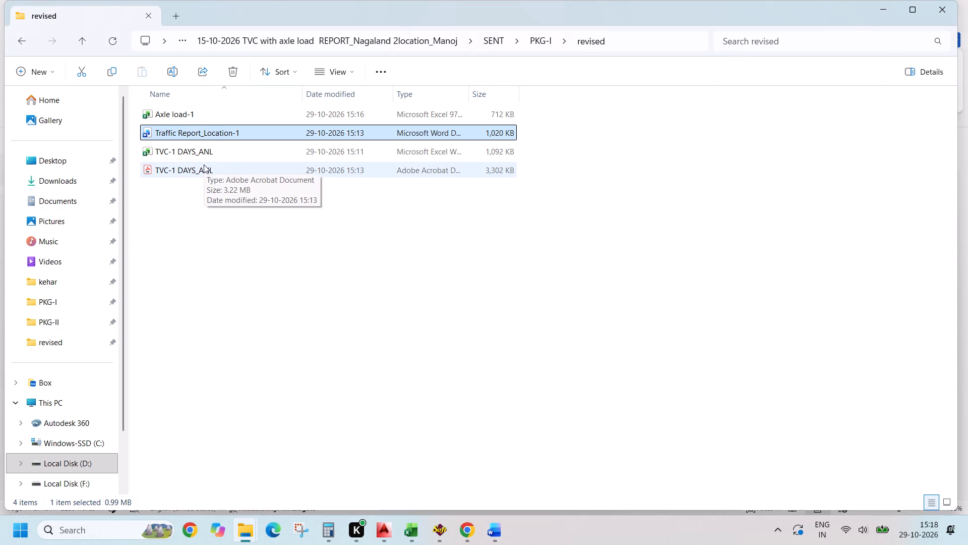
scroll(313, 214, up, 11)
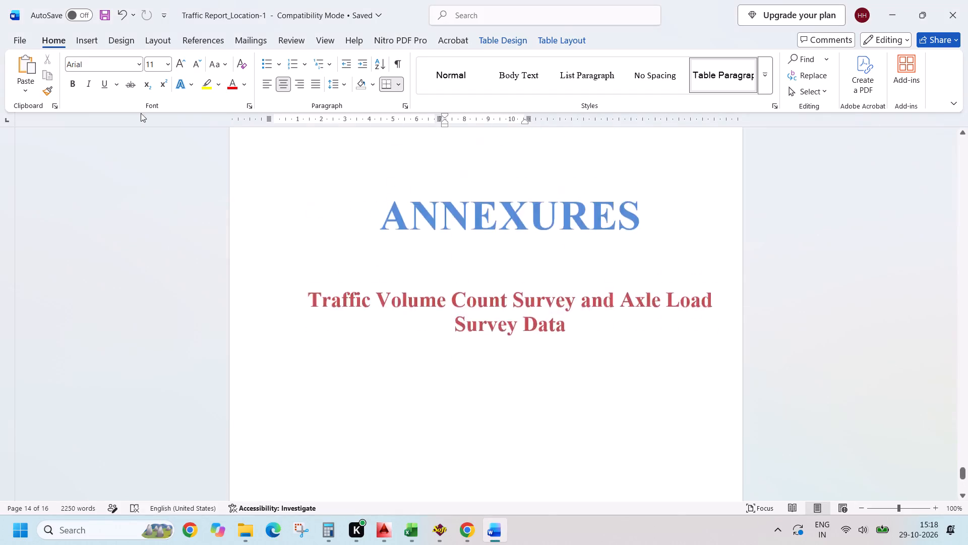
click(21, 38)
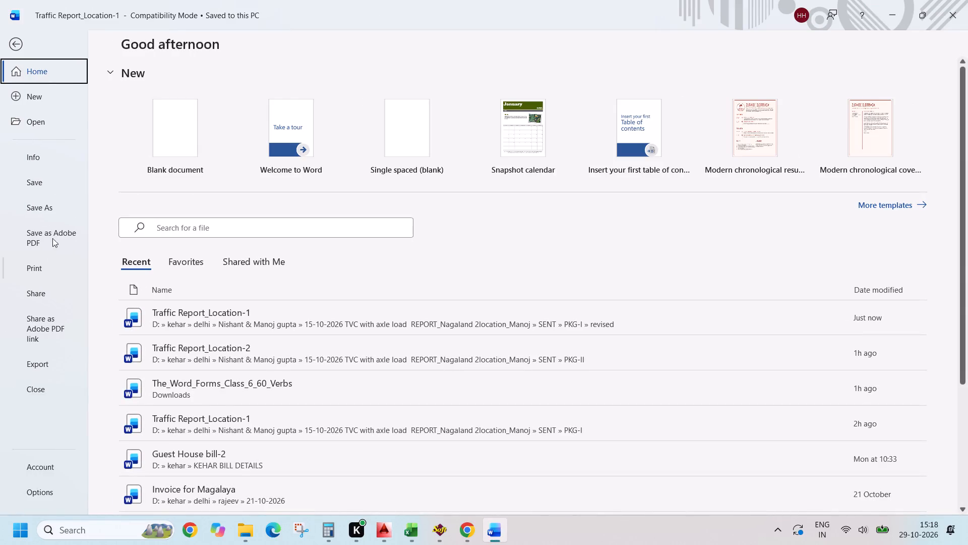
click(41, 207)
click(176, 333)
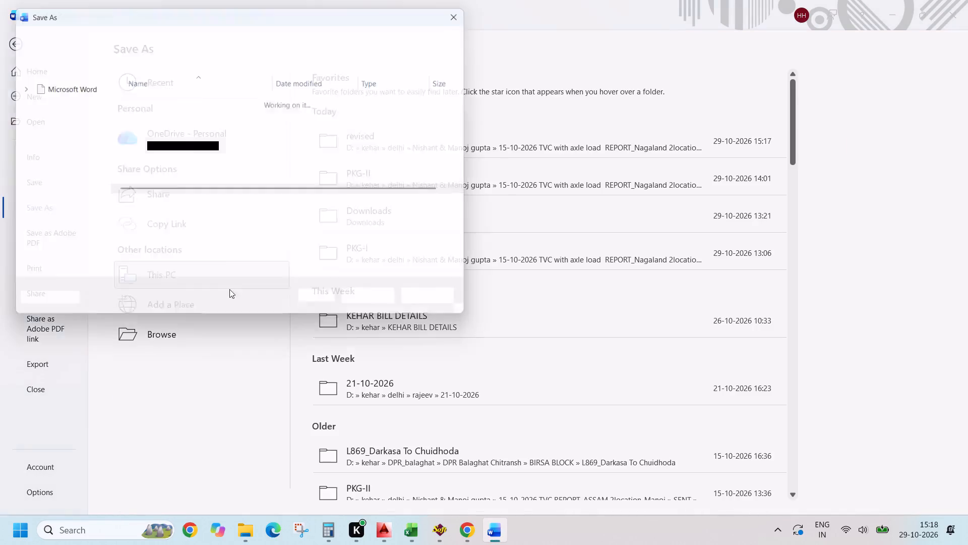
click(158, 231)
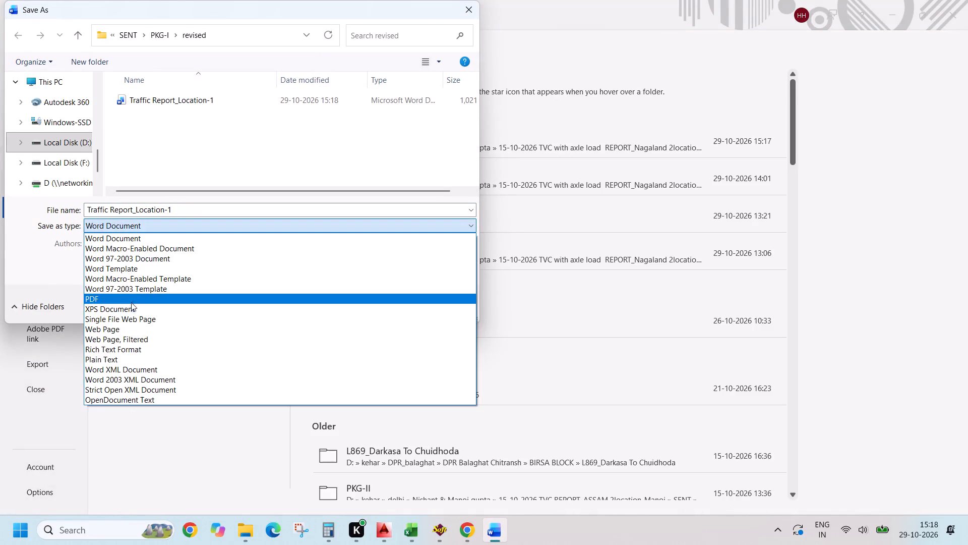
click(131, 301)
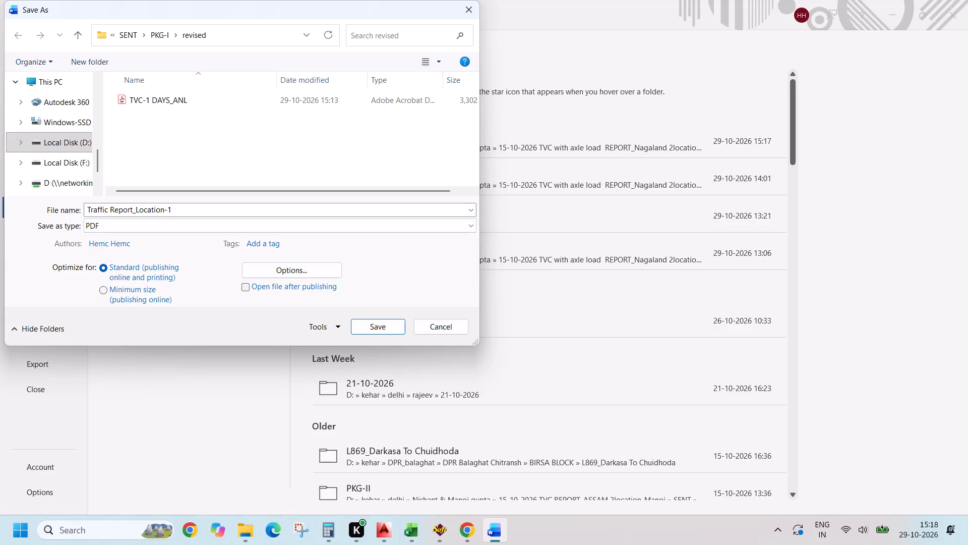
click(91, 214)
click(89, 213)
text(1.)
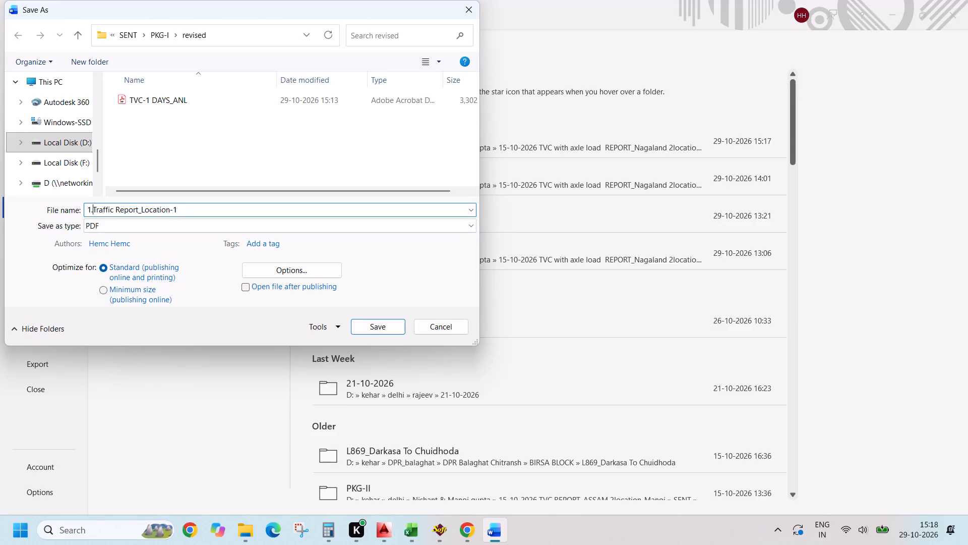
key(space)
click(379, 327)
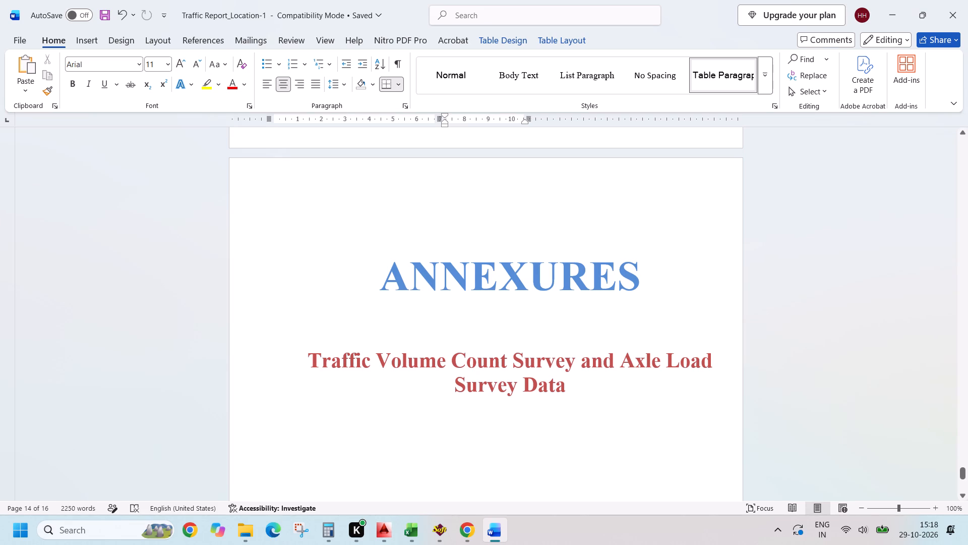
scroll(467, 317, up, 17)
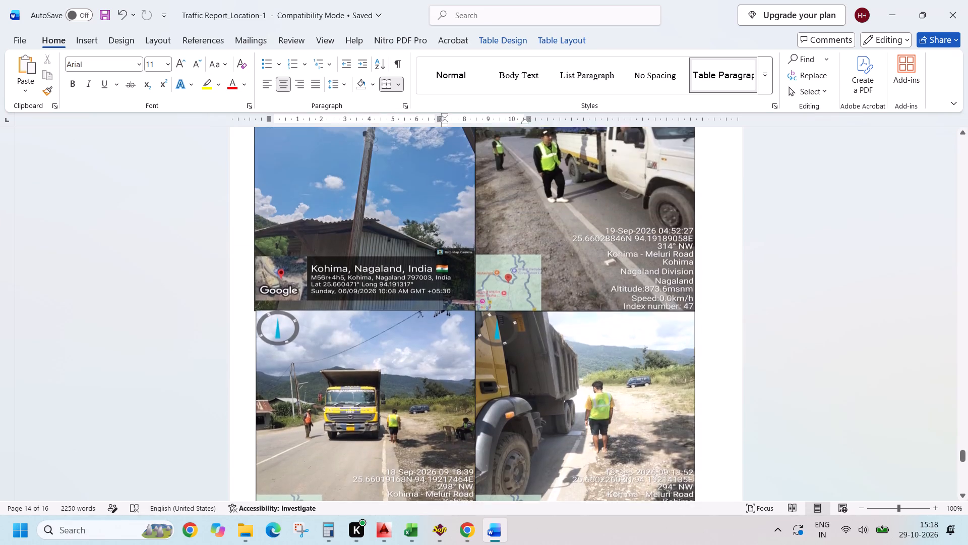
Check the Design MSA table in the Location-1 report once more and close the document.
scroll(431, 325, up, 20)
scroll(431, 325, up, 2)
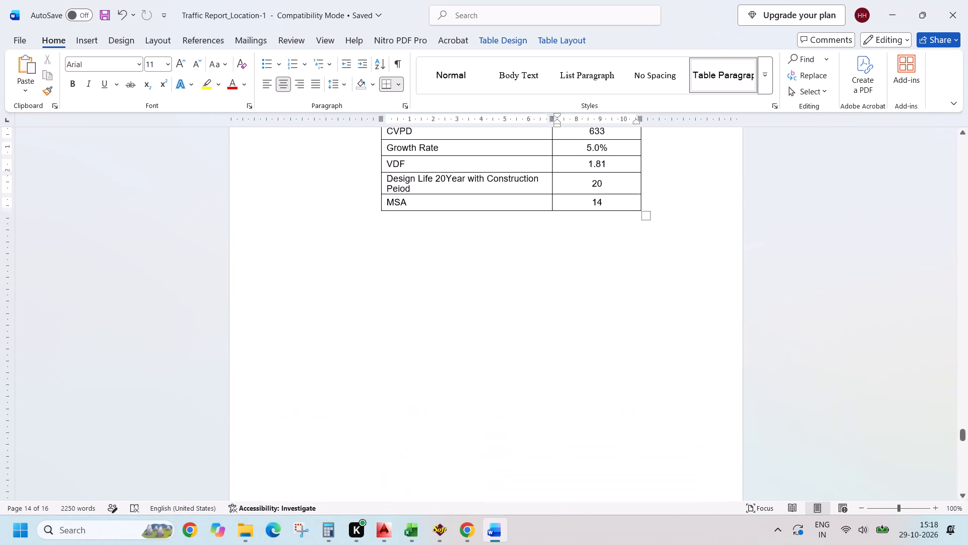
scroll(606, 347, up, 5)
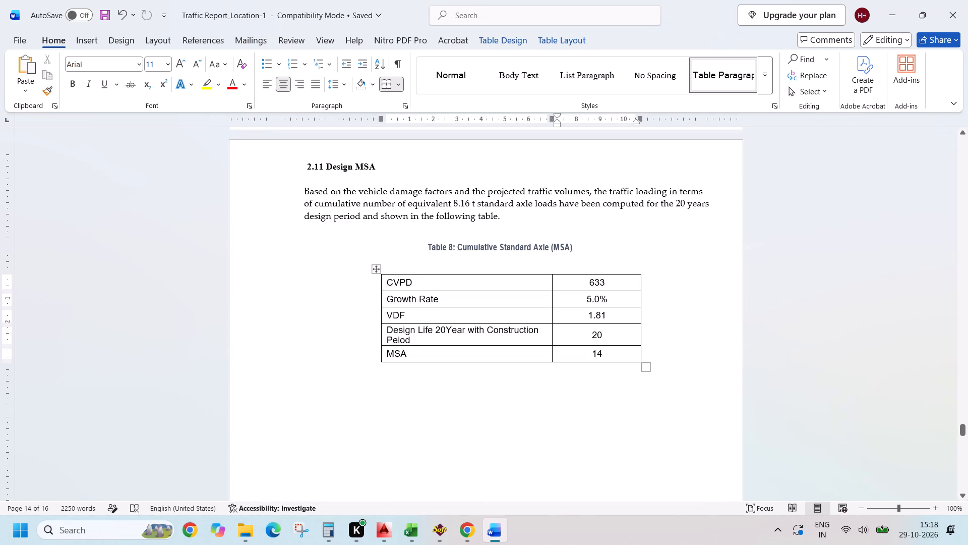
click(959, 18)
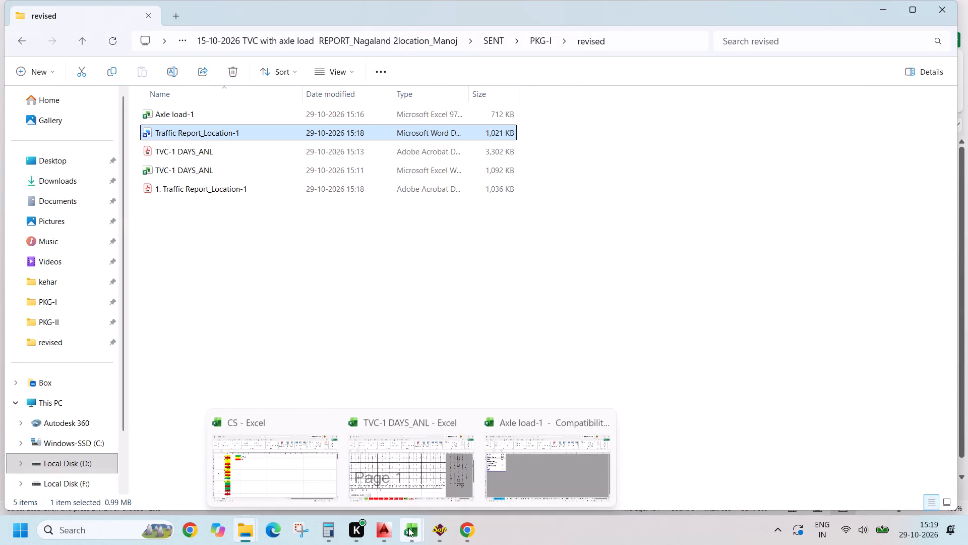
Switch to the Axle load-1 workbook in Excel, clear the copied range on the MSA sheet and select all sheets.
click(511, 480)
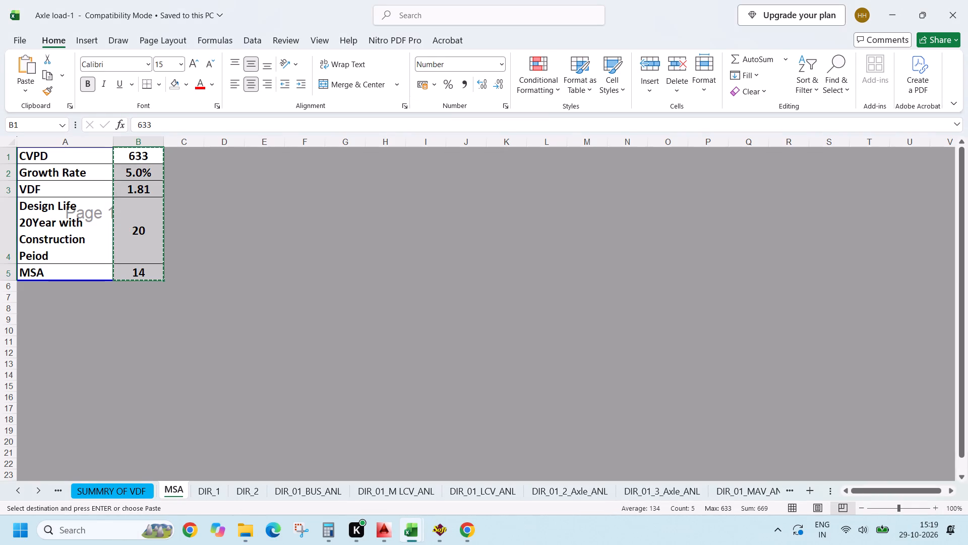
key(Escape)
key(Escape)
key(Escape)
key(Escape)
click(364, 298)
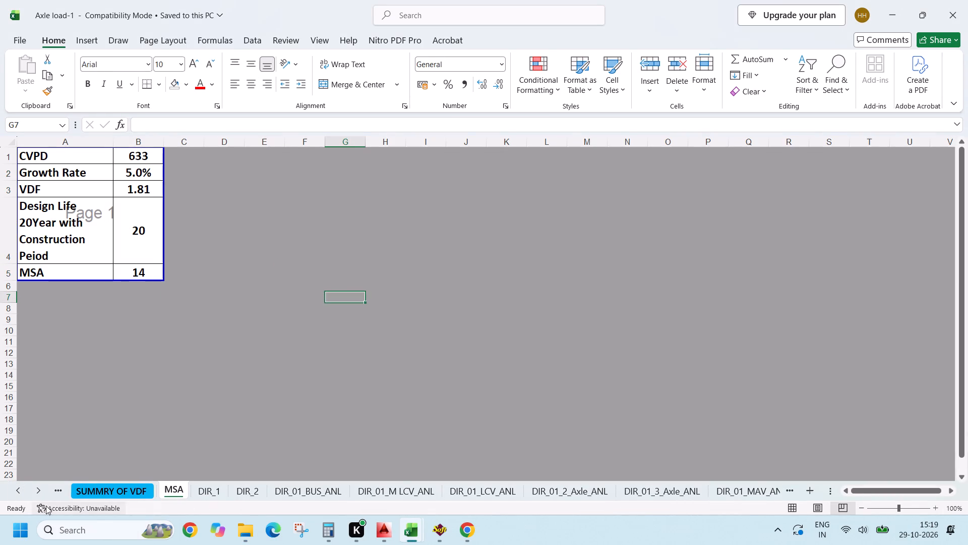
triple_click(24, 494)
click(24, 493)
click(95, 492)
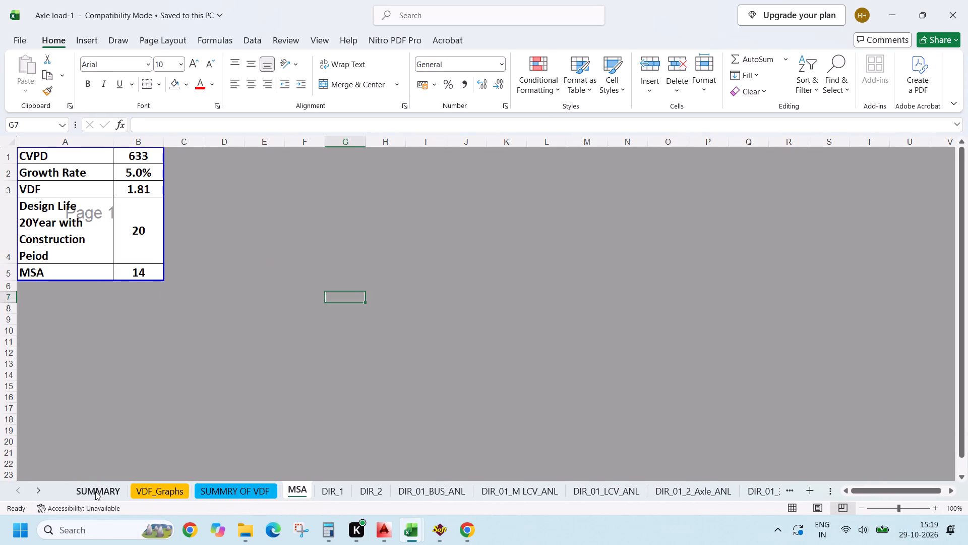
scroll(685, 530, up, 2)
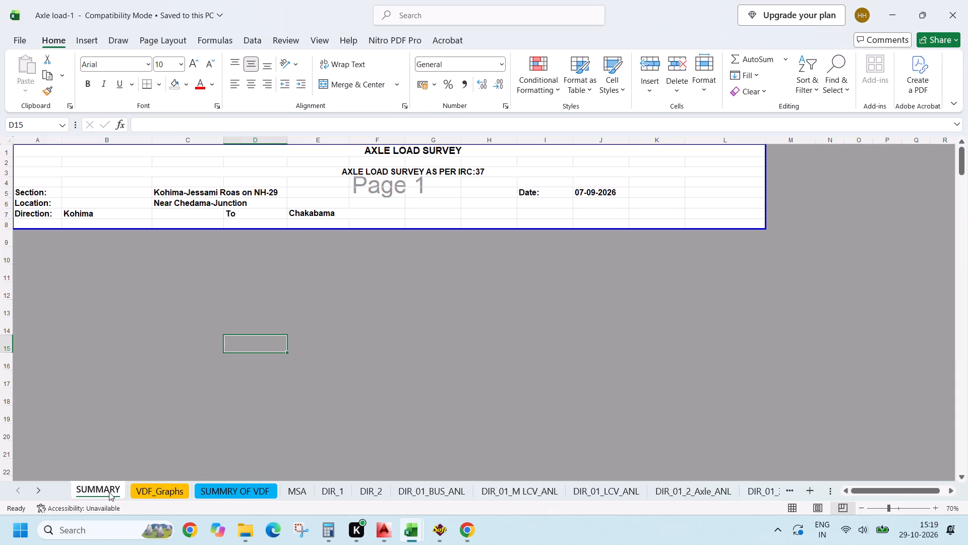
right_click(109, 492)
click(180, 485)
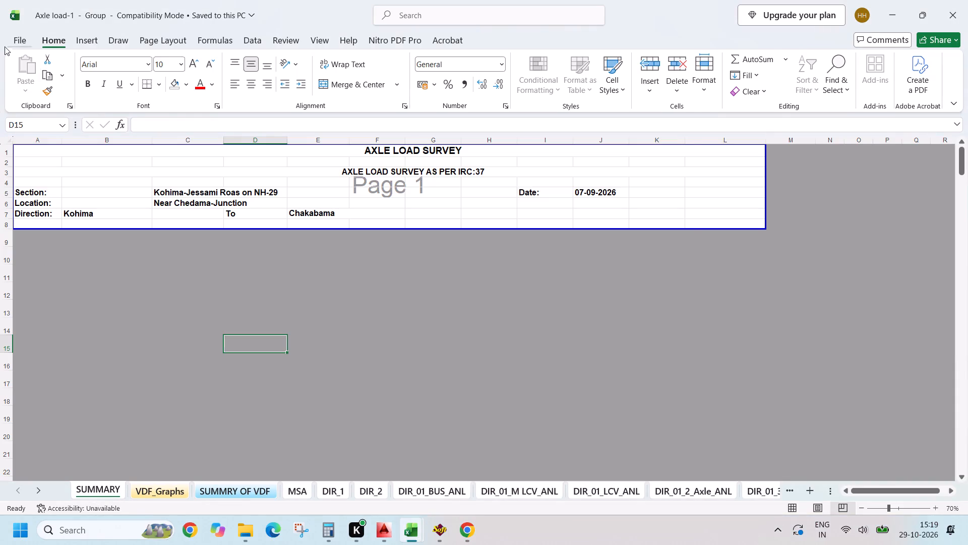
Save the selected sheets as a PDF named "3. Axle load-1" in the PKG-I revised folder.
click(18, 40)
click(46, 207)
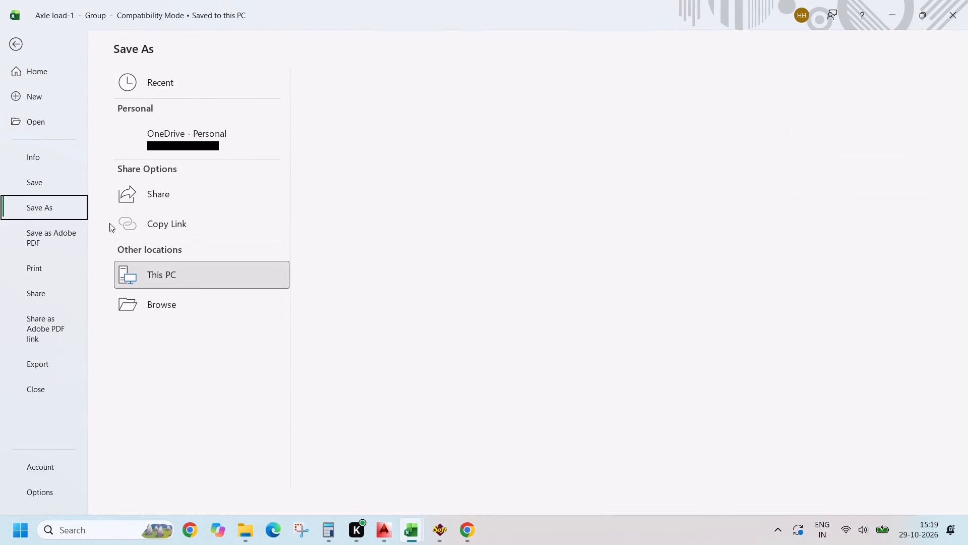
click(170, 334)
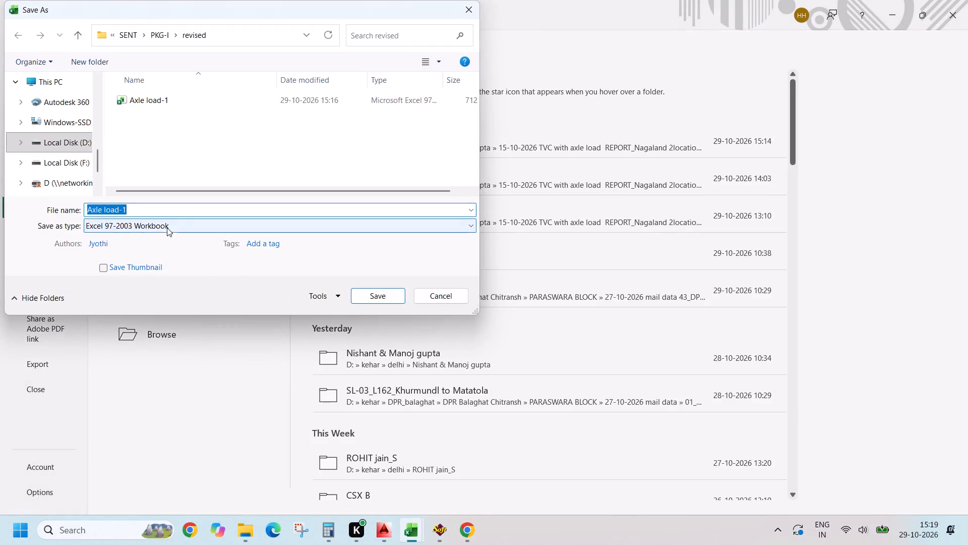
click(167, 228)
click(108, 492)
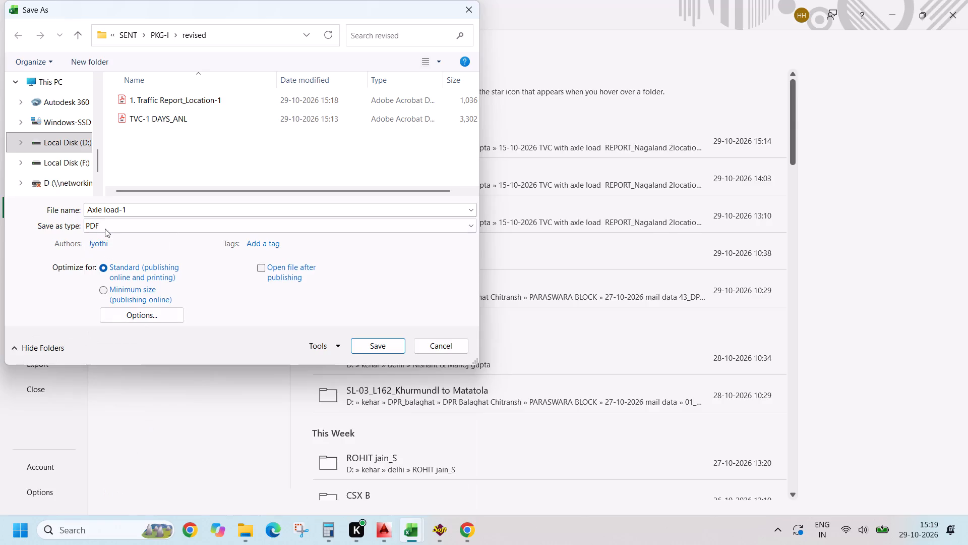
click(91, 210)
click(88, 210)
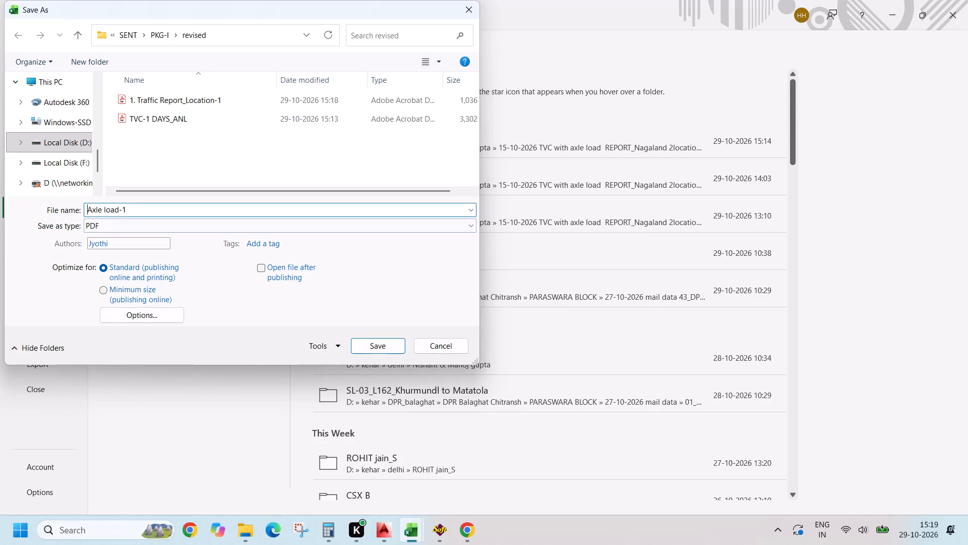
text(.)
key(space)
key(BackSpace)
key(BackSpace)
key(BackSpace)
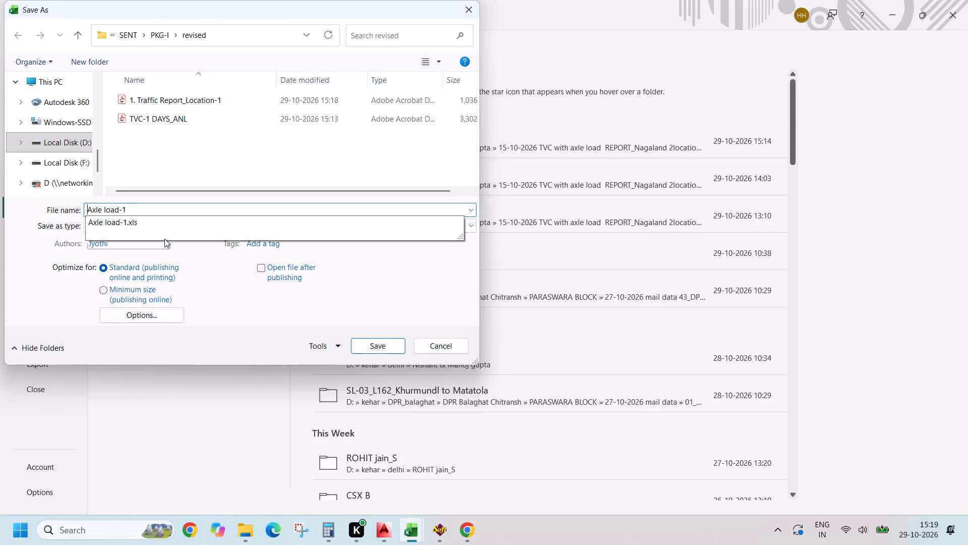
text(3.)
key(space)
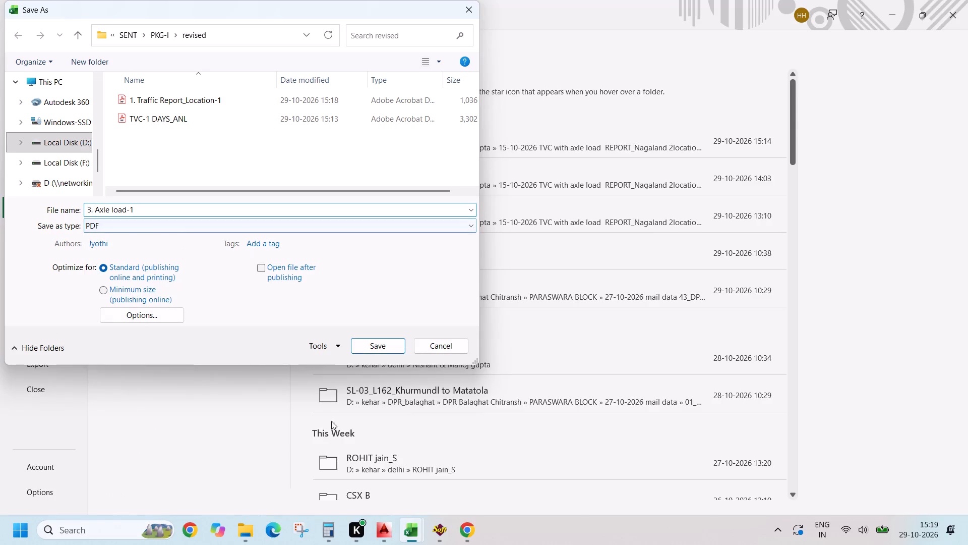
click(387, 346)
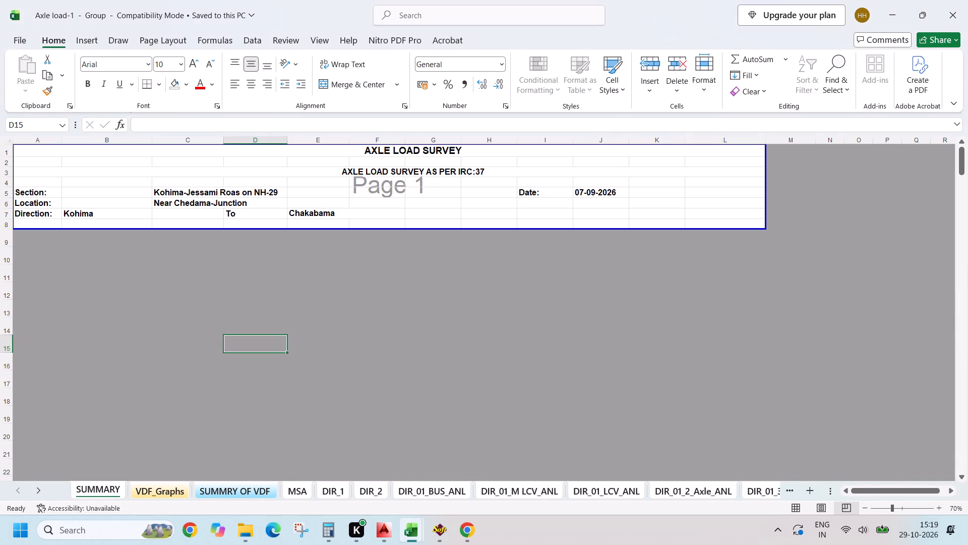
Ungroup the Axle load-1 sheets and show the VDF_Graphs sheet.
click(379, 487)
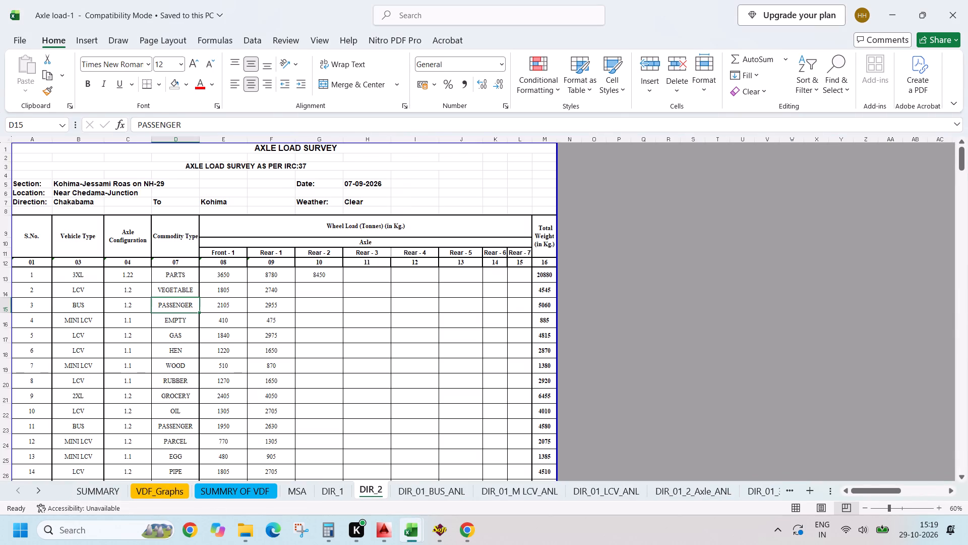
click(109, 487)
click(170, 487)
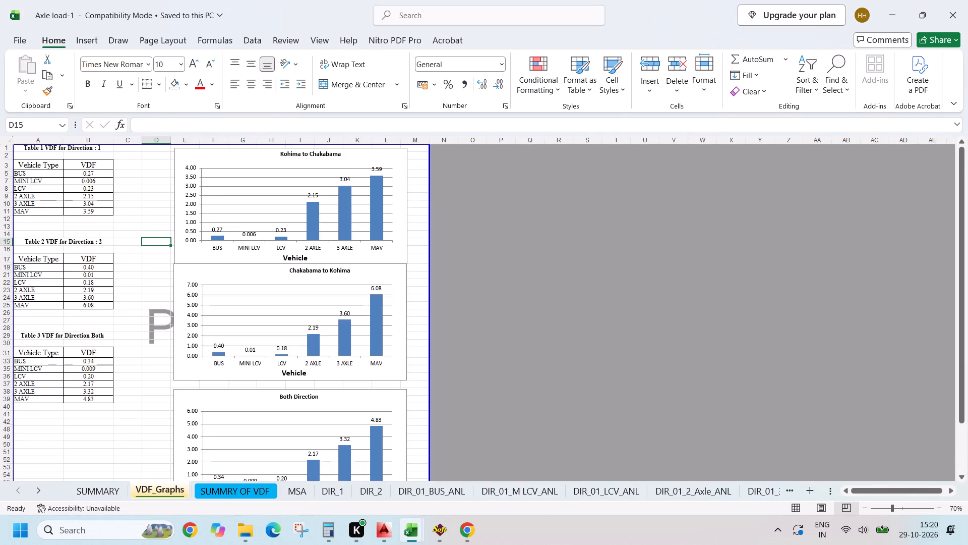
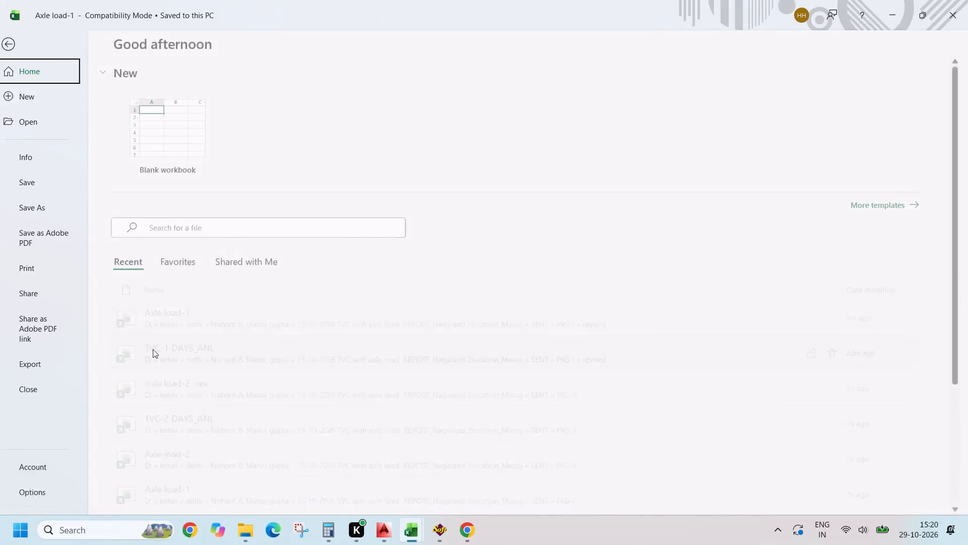
Close the TVC-1 DAYS_ANL workbook, saving its changes in the revised folder.
click(370, 425)
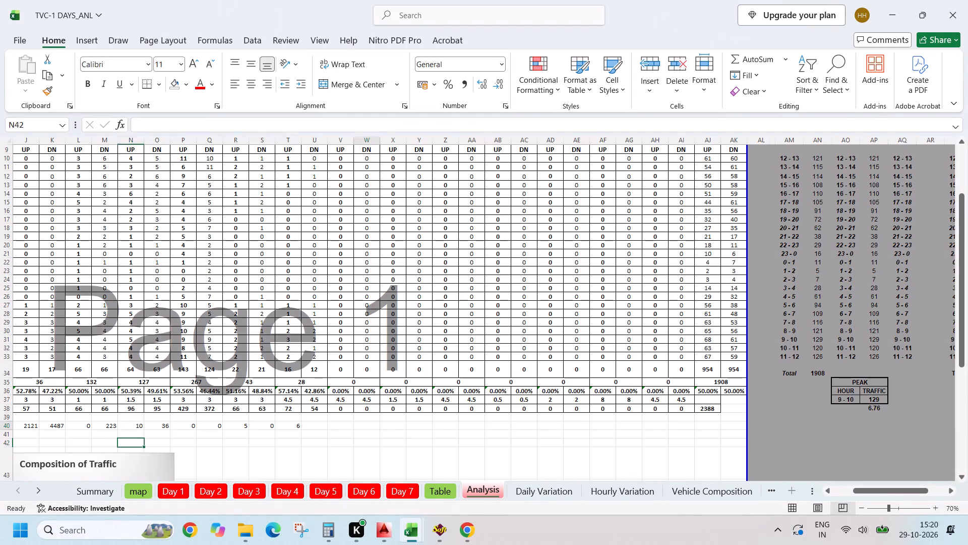
key(Escape)
key(f)
key(c)
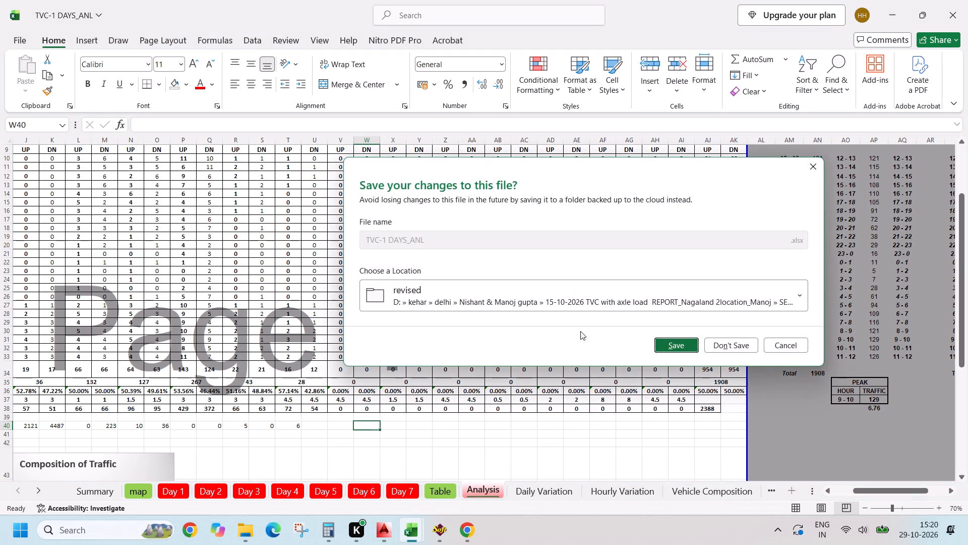
click(668, 343)
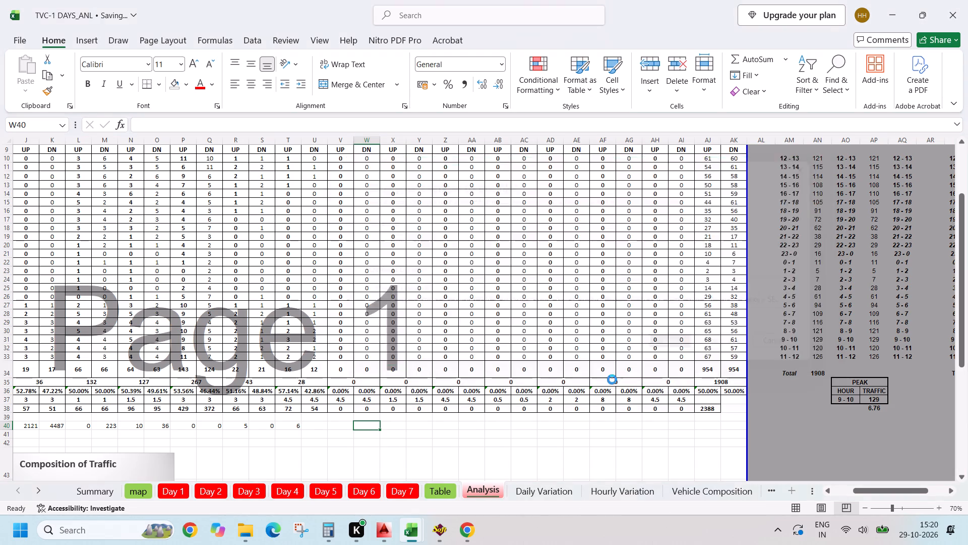
Switch to the PKG-I revised folder in File Explorer and rename the TVC-1 DAYS_ANL PDF as "2. TVC-1 DAYS_ANL".
key(alt+Tab)
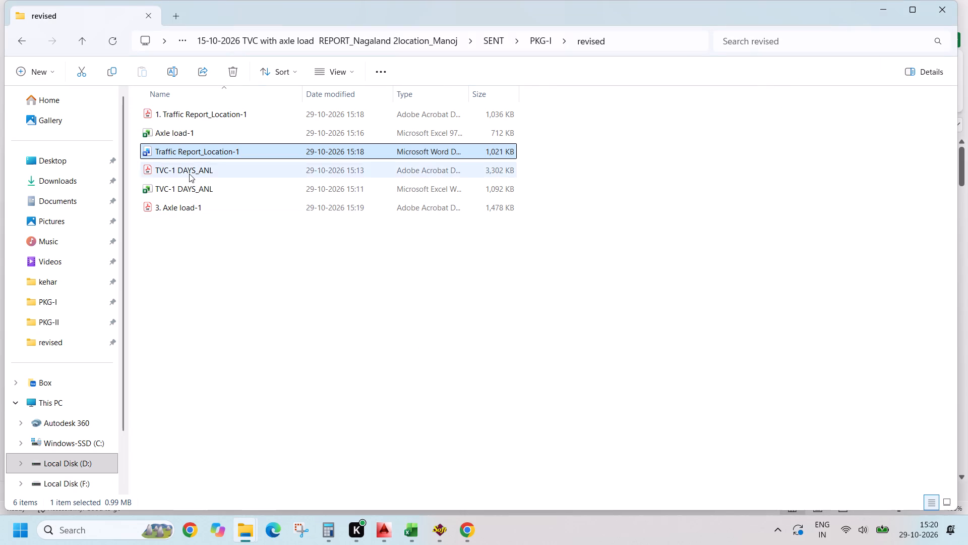
click(189, 174)
key(F2)
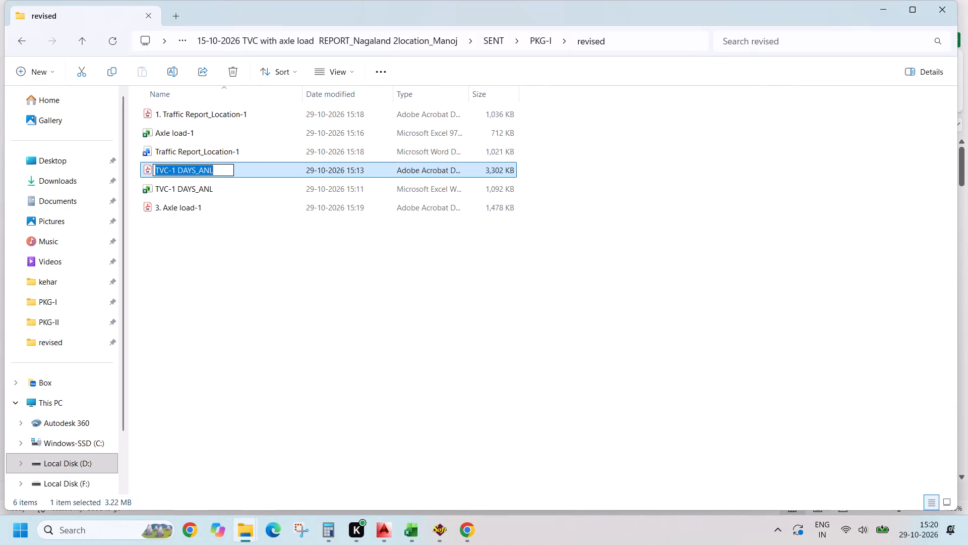
click(156, 171)
text(2.)
key(space)
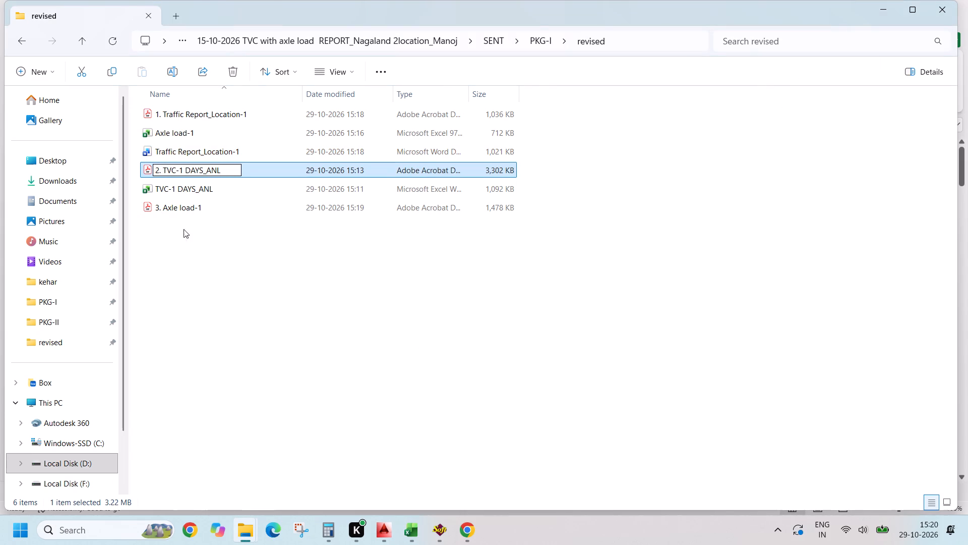
click(343, 313)
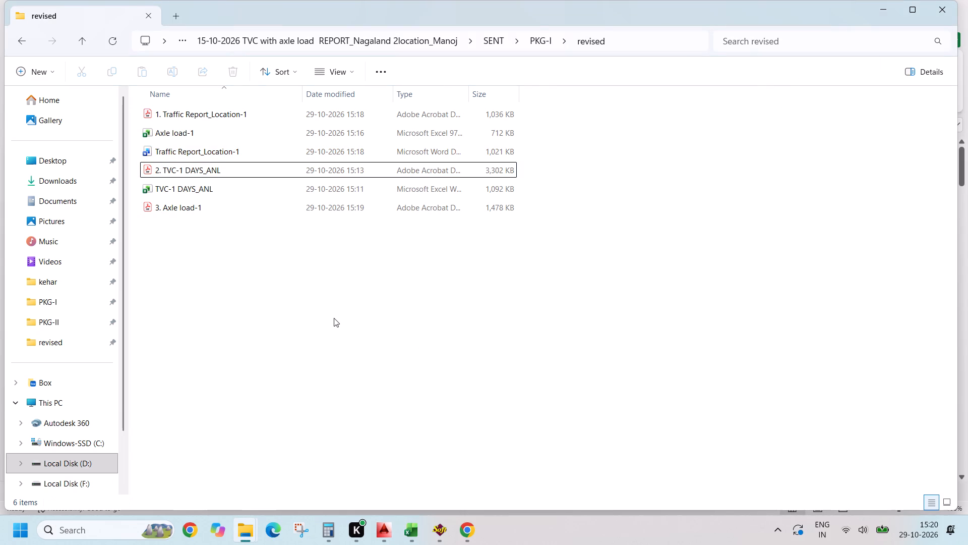
Switch to the New folder (4) window and delete its three old PDFs for the traffic report, TVC-1 and axle load.
key(alt+Tab)
key(alt+Tab)
key(alt+Tab)
key(alt+Tab)
key(alt+Tab)
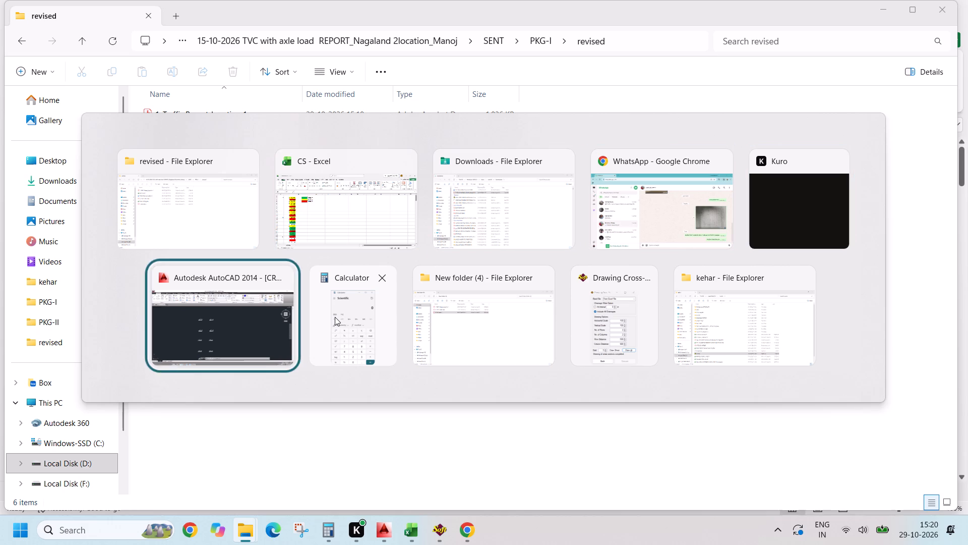
key(alt+Tab)
key(alt+Tab)
drag(252, 201, 184, 110)
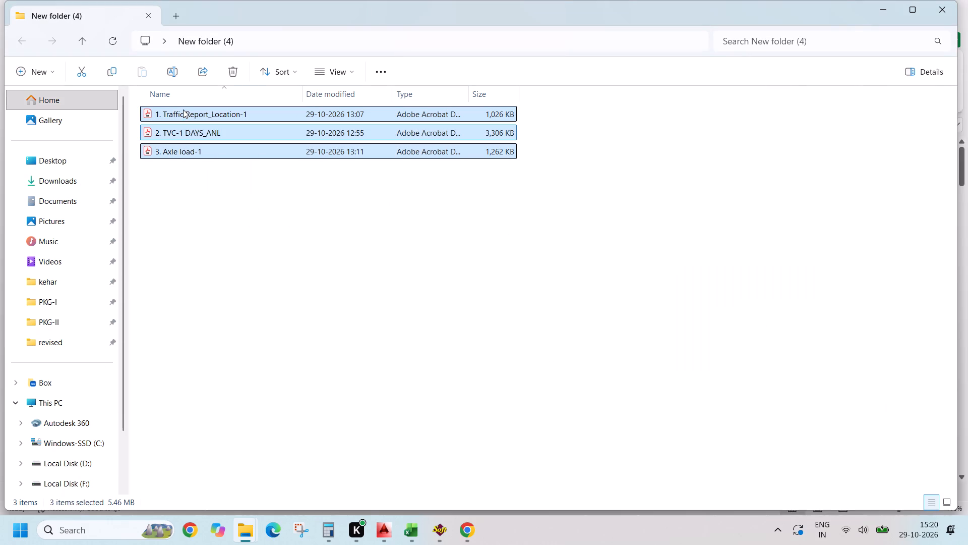
key(Delete)
Copy the three numbered PDFs from the PKG-I revised folder into New folder (4) and refresh the file listing.
key(alt+Tab)
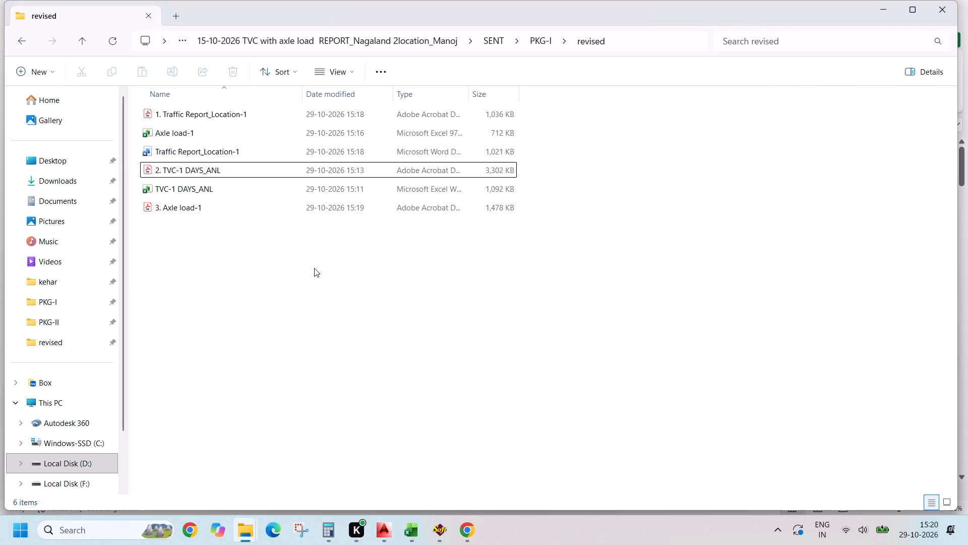
click(184, 118)
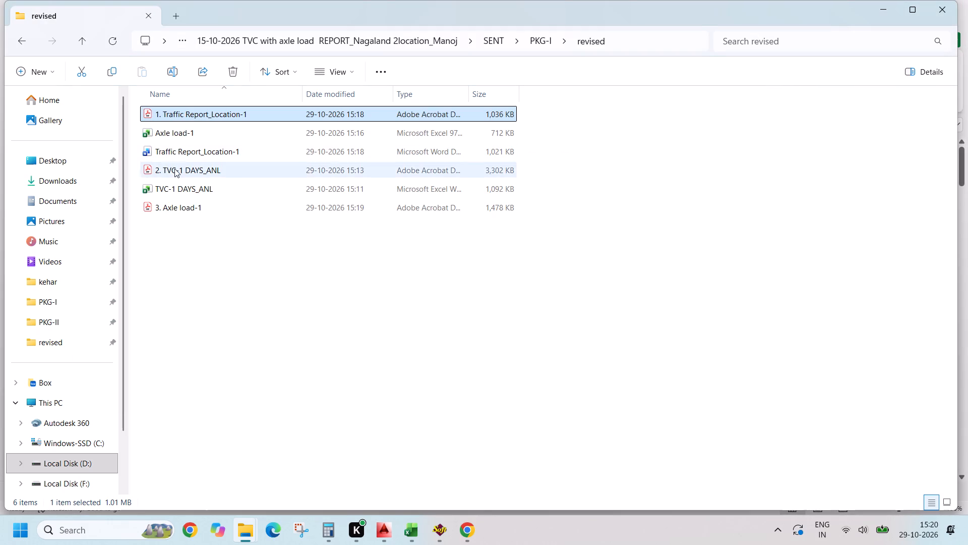
ctrl+click(174, 169)
ctrl+click(173, 208)
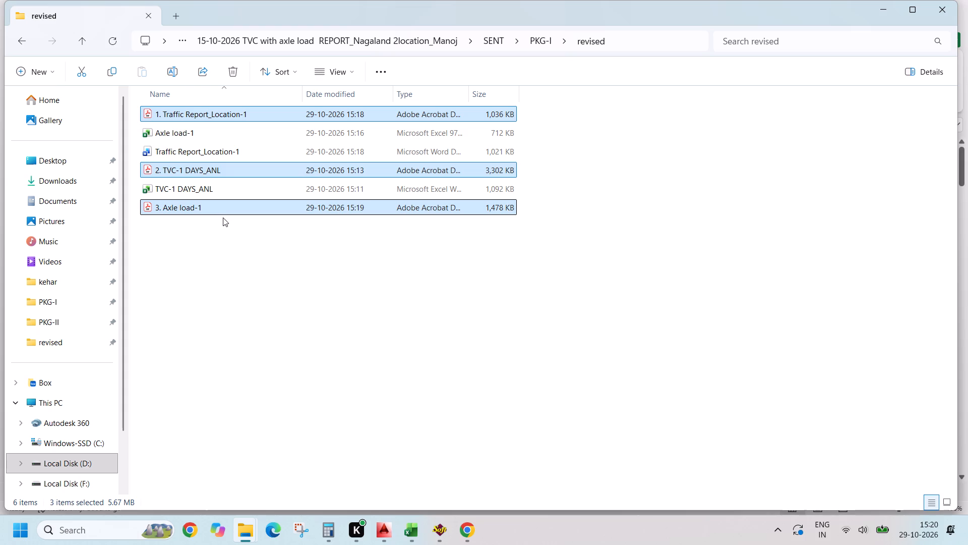
key(ctrl+c)
key(alt+Tab)
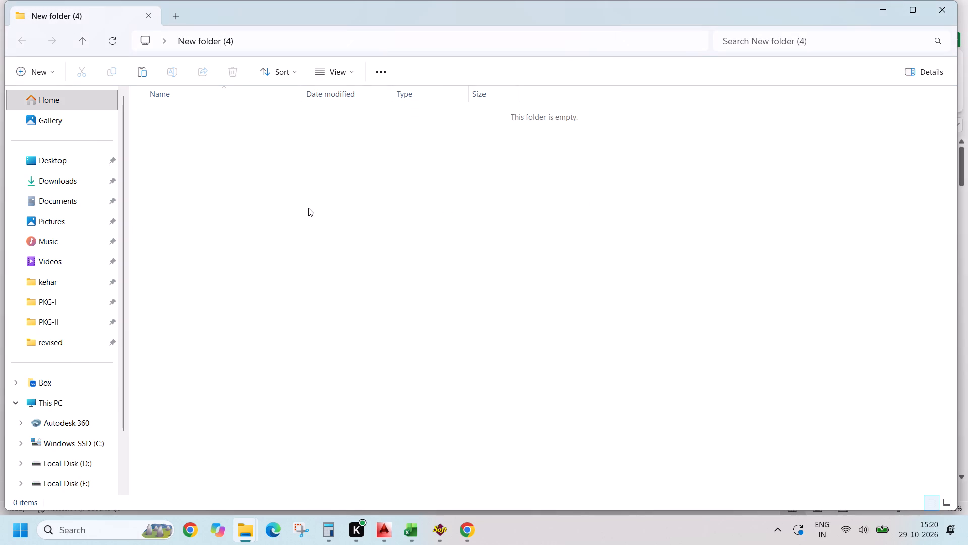
key(ctrl+v)
click(308, 251)
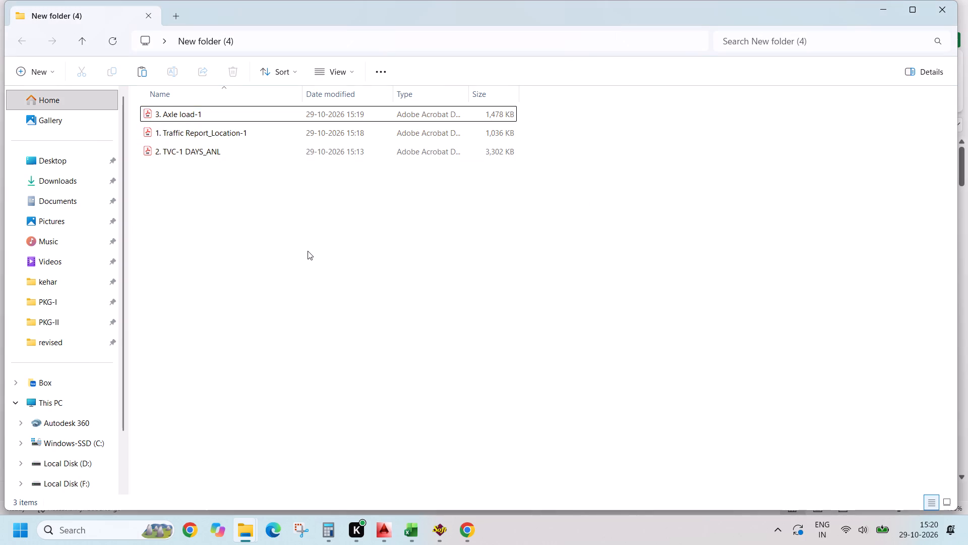
right_click(308, 251)
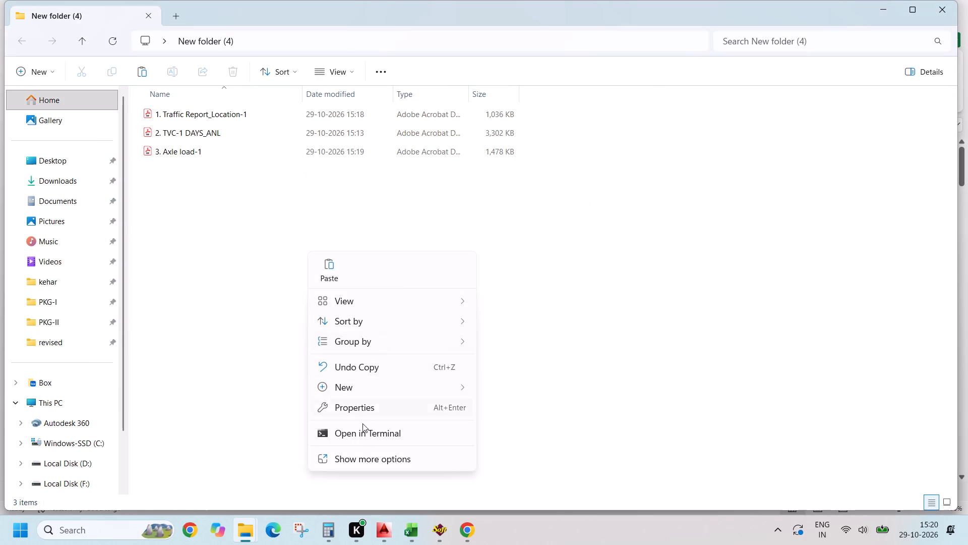
click(355, 457)
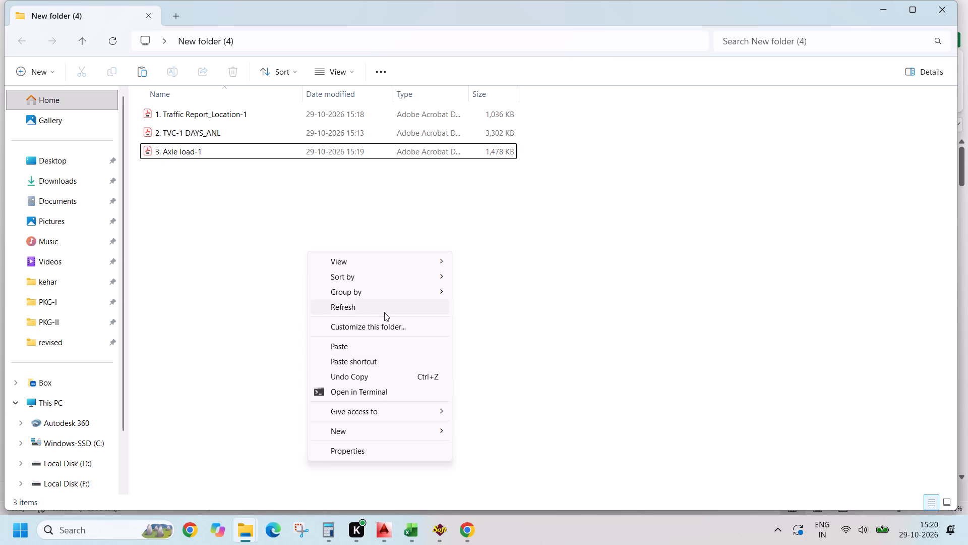
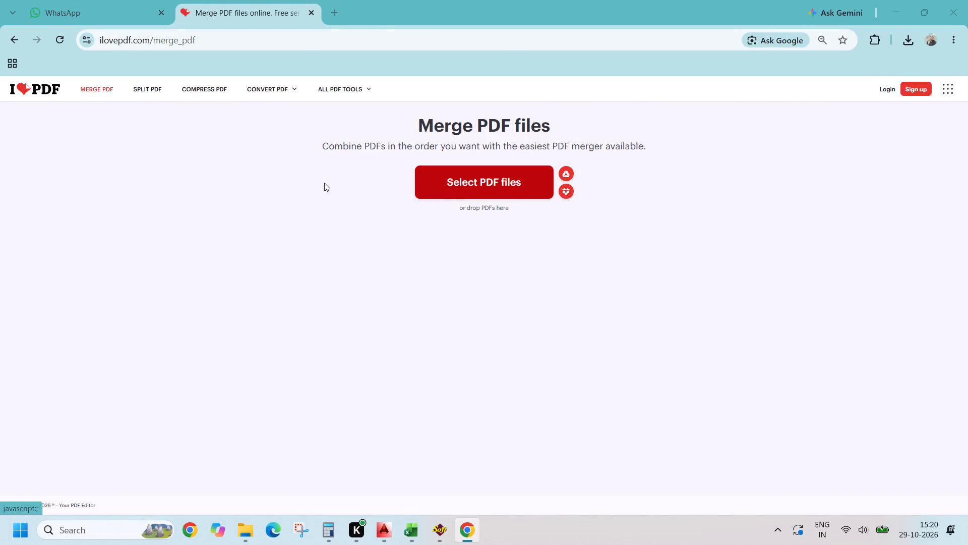
Load the three numbered PDFs from New folder (4) into the iLovePDF merge page and merge them in numbered order.
drag(175, 180, 146, 93)
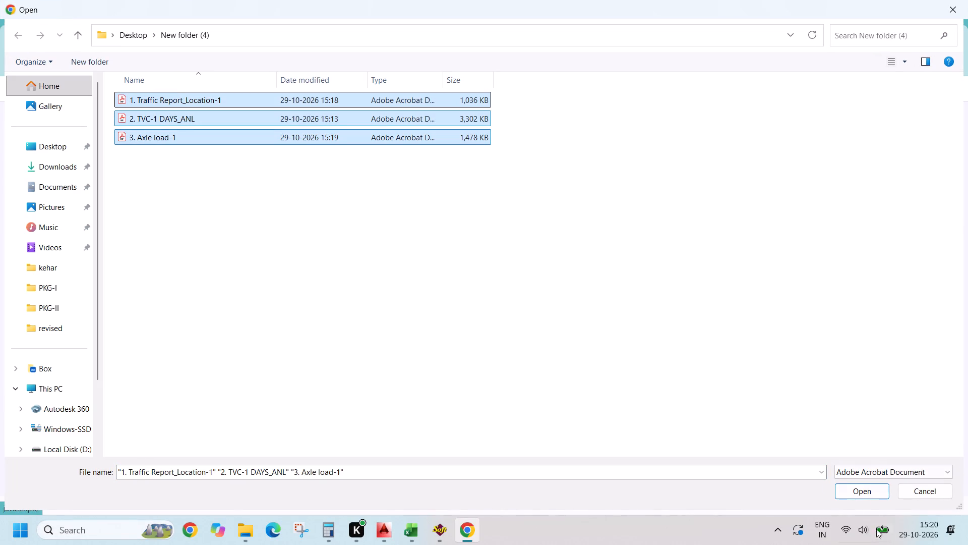
click(863, 491)
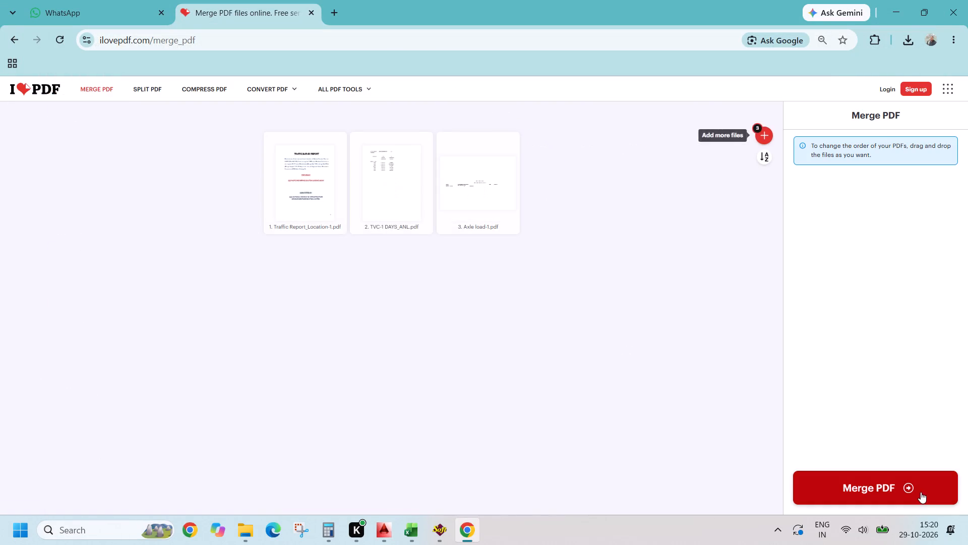
click(921, 492)
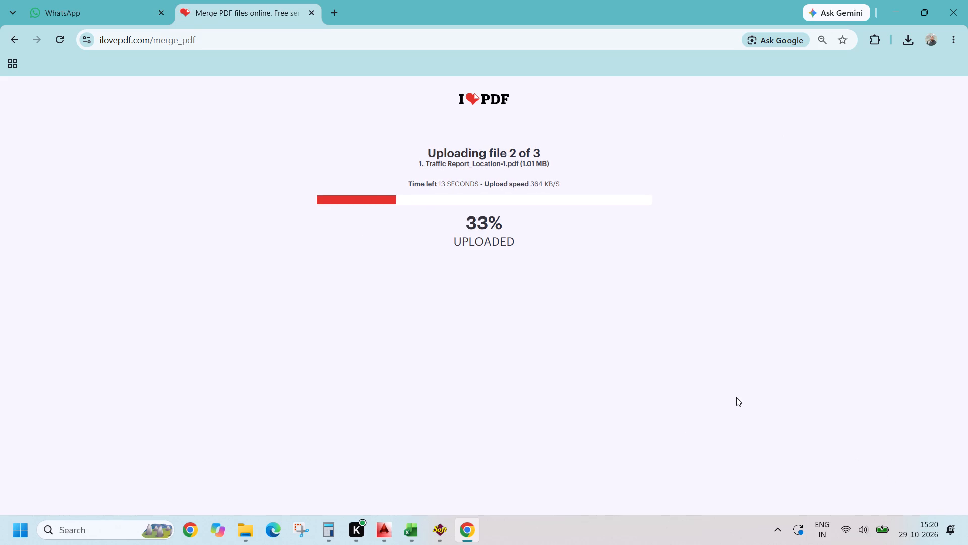
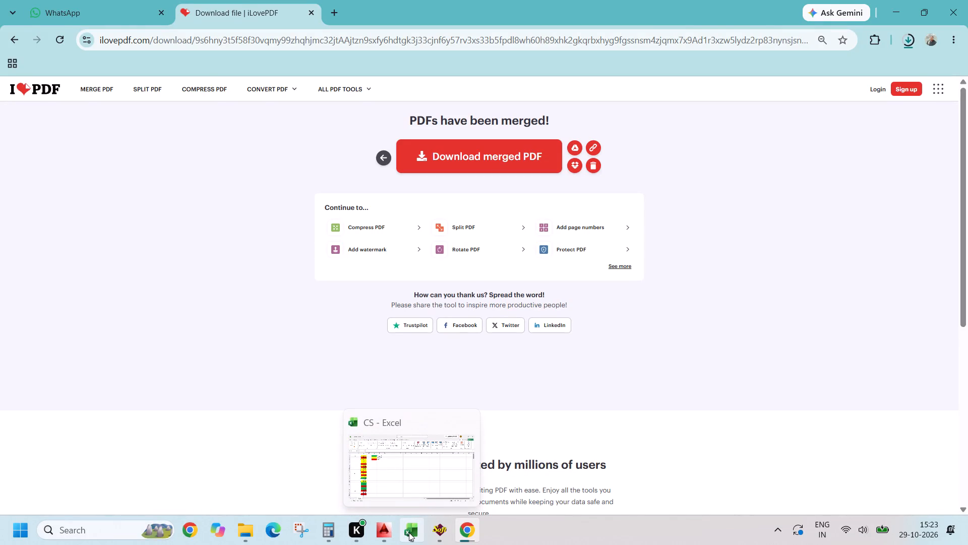
Open the TVC-1 DAYS_ANL workbook from the revised folder without updating its links and view the Analysis sheet.
key(alt+Tab)
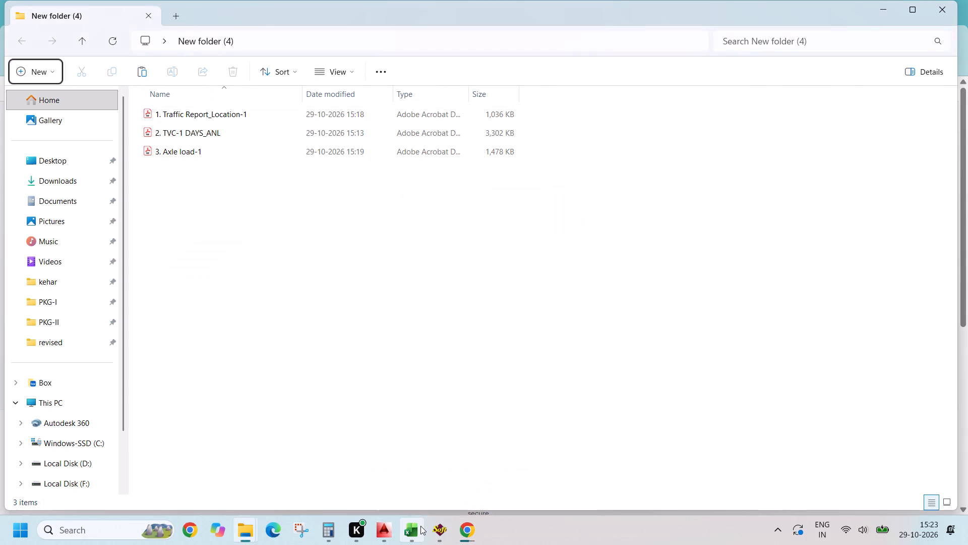
key(alt+Tab)
key(alt+Tab)
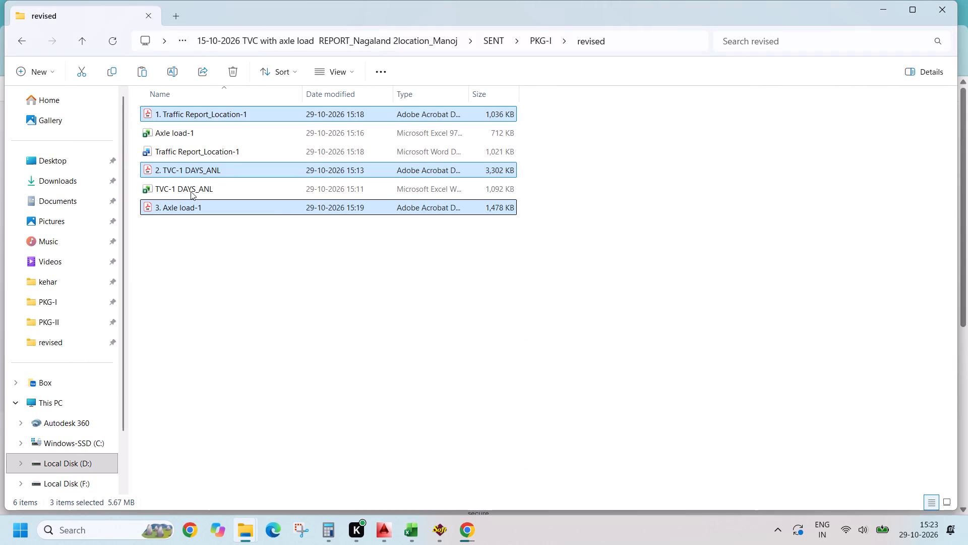
double_click(191, 191)
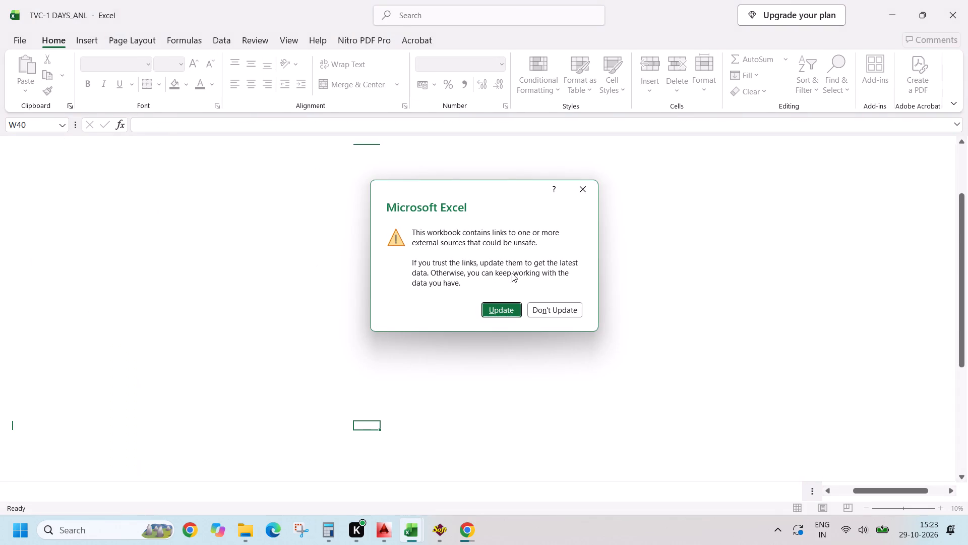
click(588, 194)
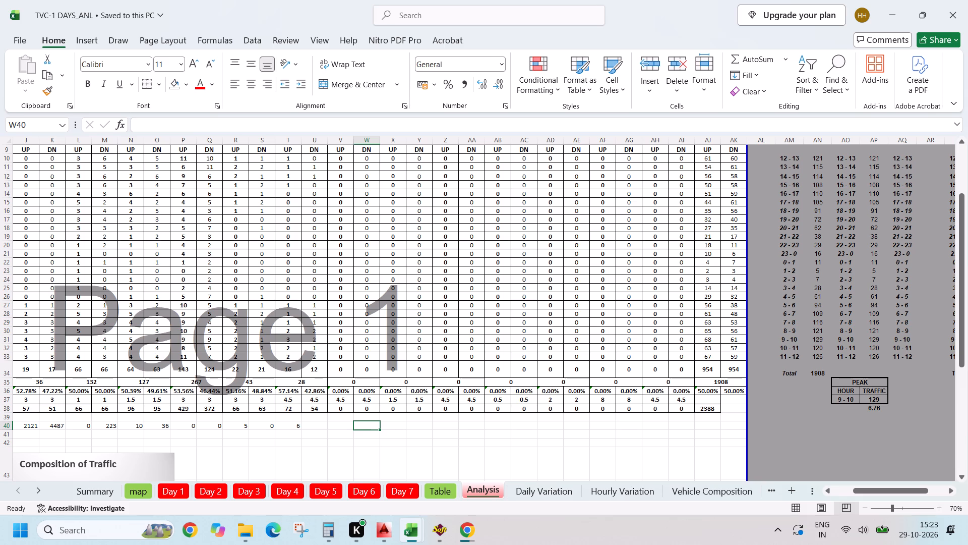
scroll(678, 171, down, 5)
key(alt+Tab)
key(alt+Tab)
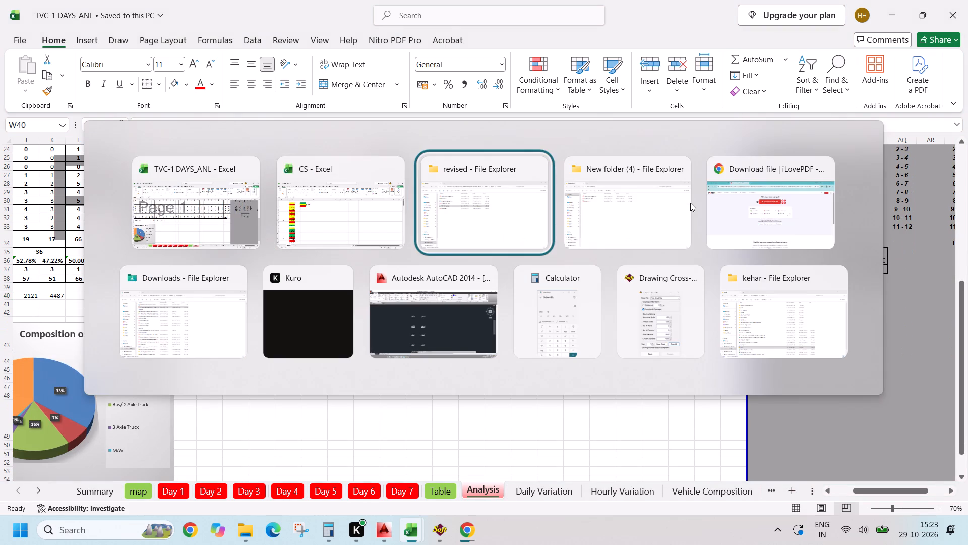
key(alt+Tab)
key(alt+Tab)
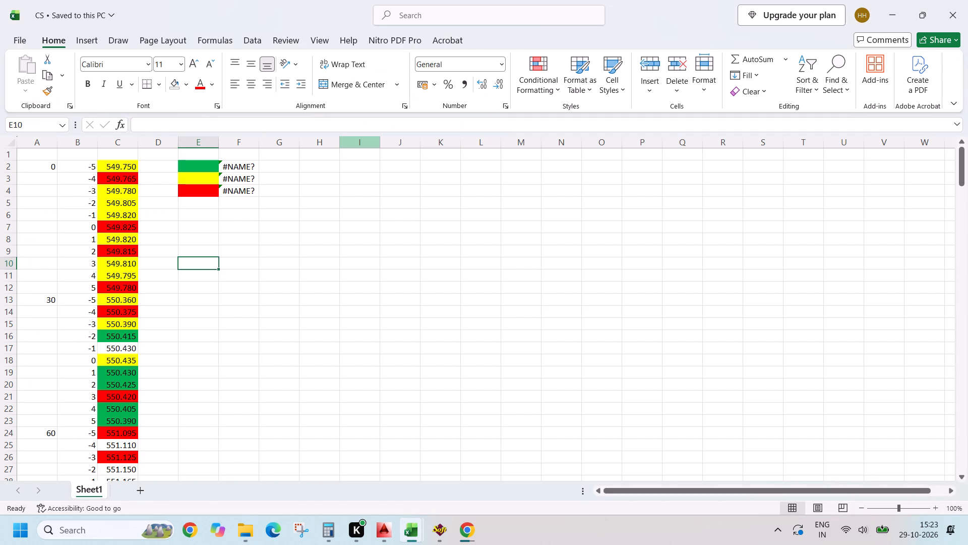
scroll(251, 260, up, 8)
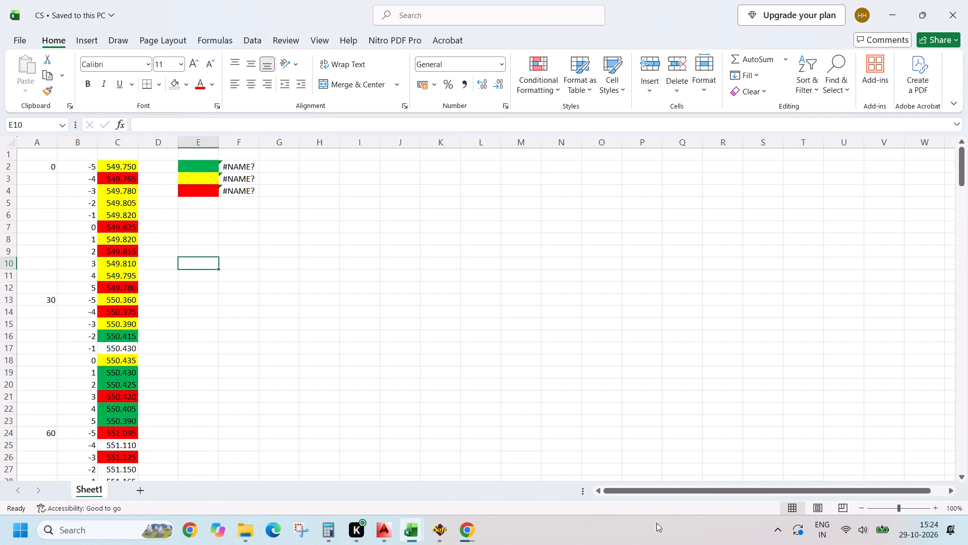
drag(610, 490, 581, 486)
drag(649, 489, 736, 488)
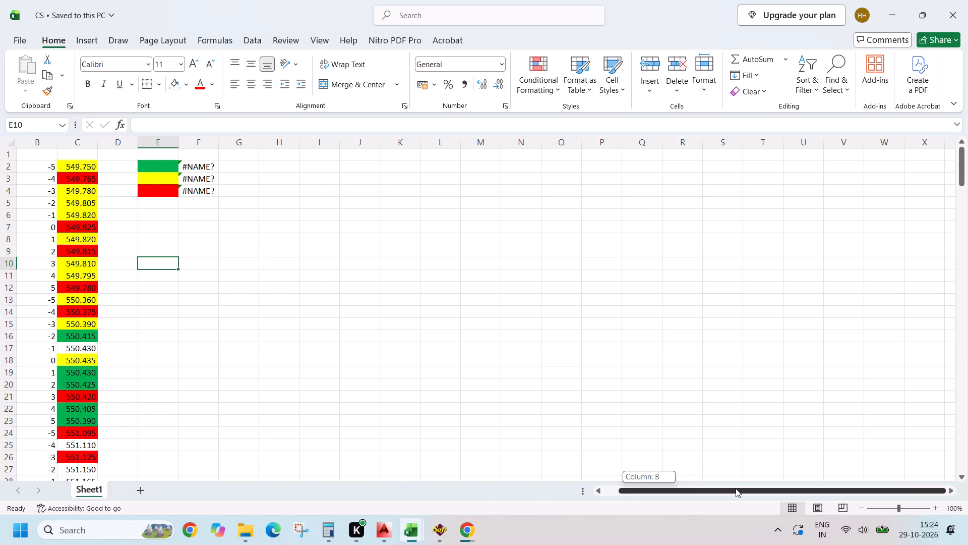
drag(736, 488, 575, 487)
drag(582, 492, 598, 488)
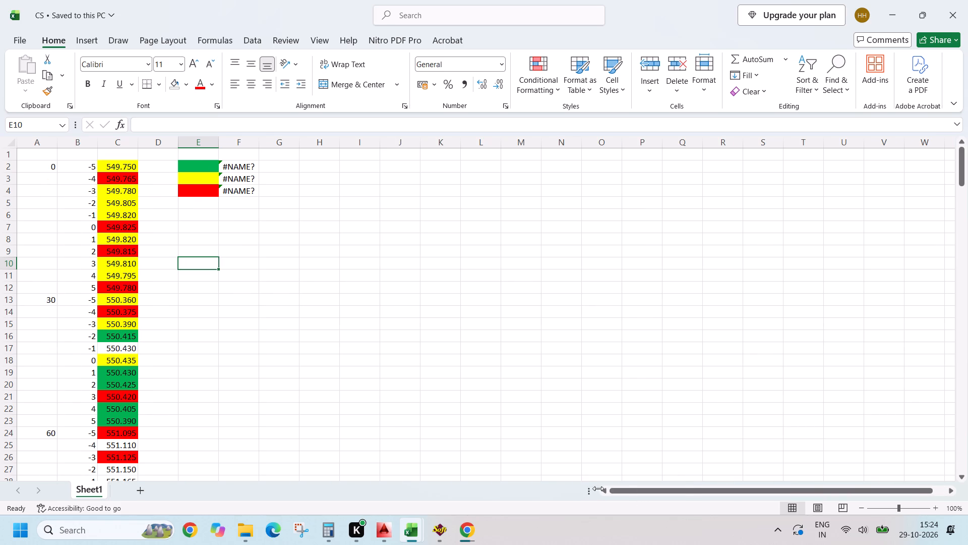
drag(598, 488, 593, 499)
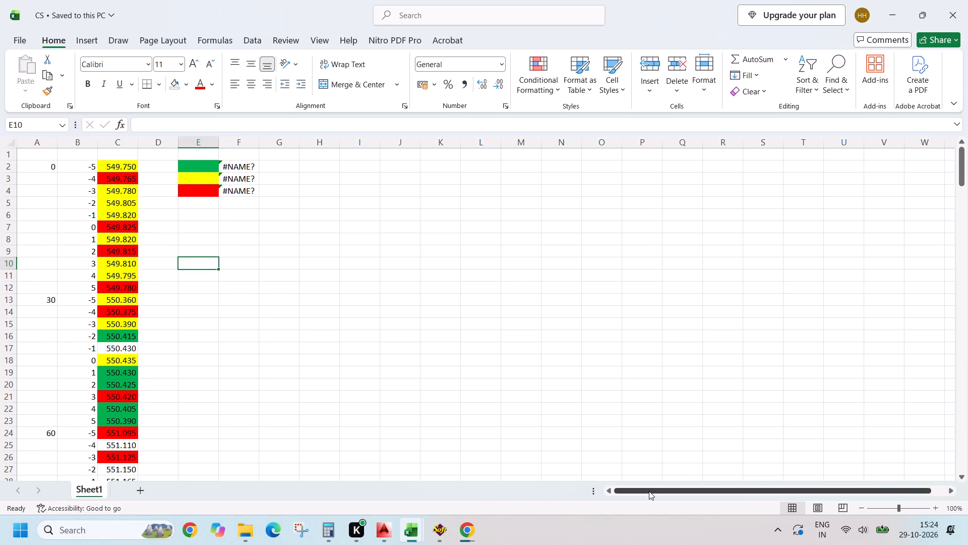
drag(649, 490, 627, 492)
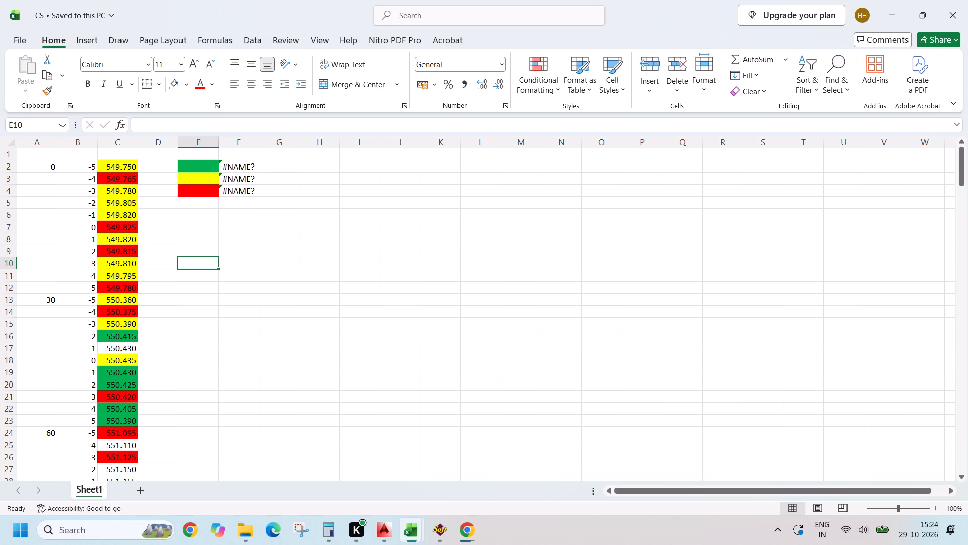
In TVC-1 DAYS_ANL, check the hourly UP and DN totals and the traffic composition table on the Analysis sheet, and close the workbook.
key(alt+Tab)
key(alt+Tab)
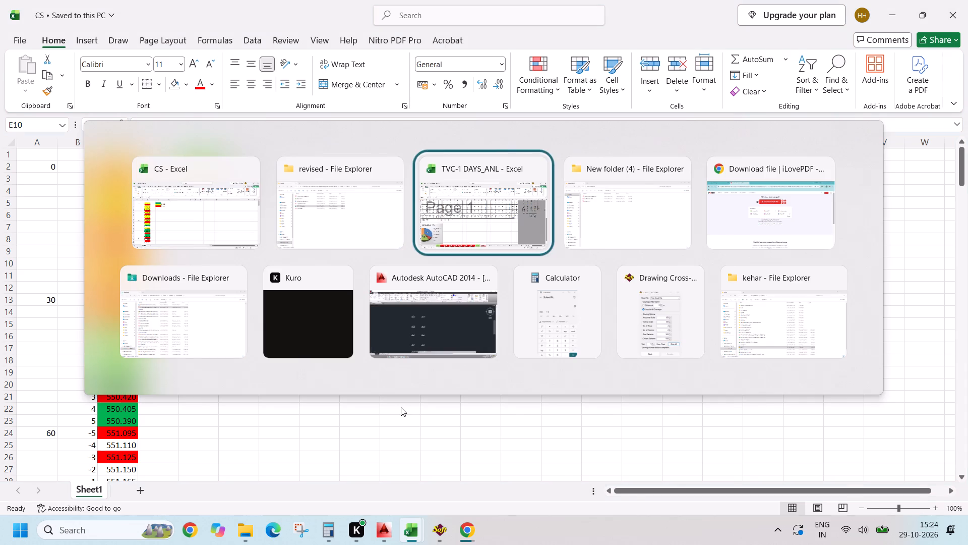
scroll(657, 383, up, 2)
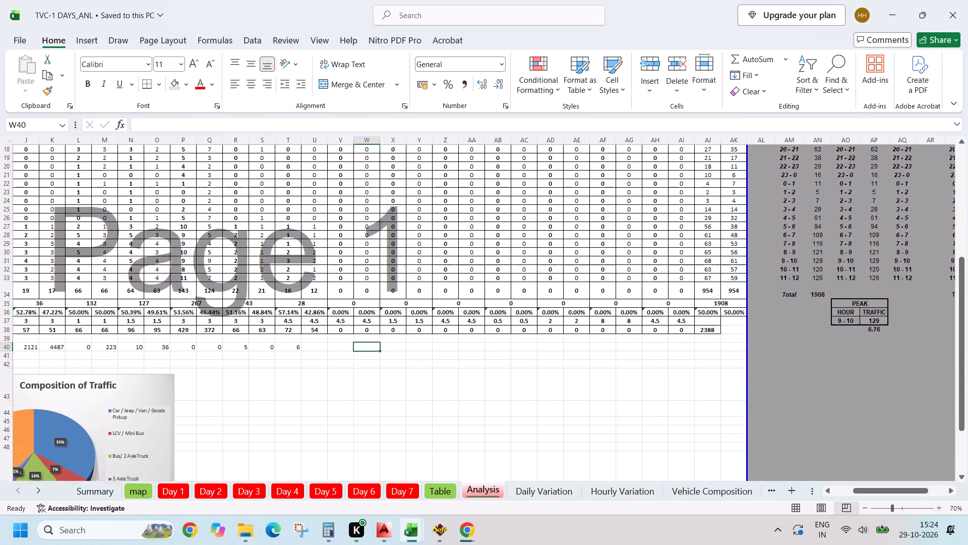
scroll(659, 381, up, 8)
drag(716, 243, 709, 413)
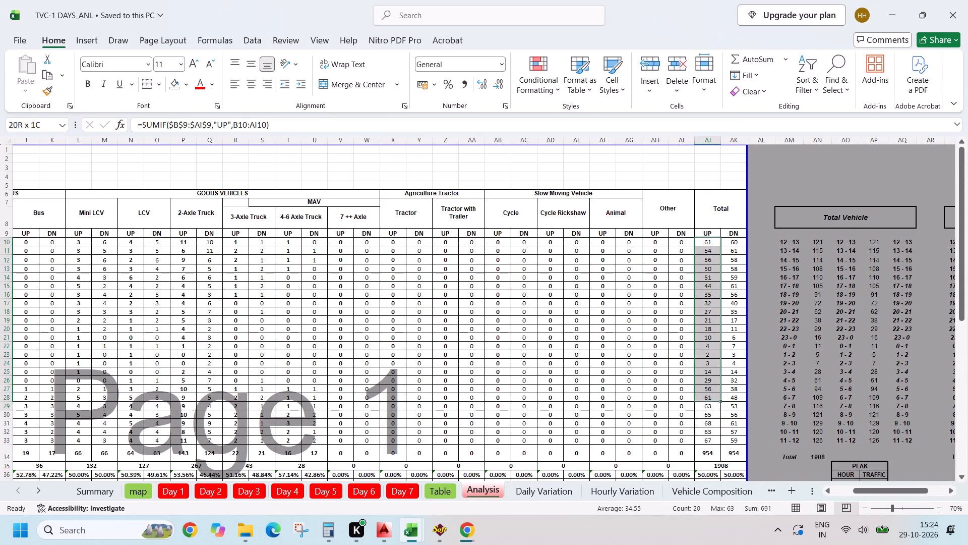
drag(709, 413, 709, 440)
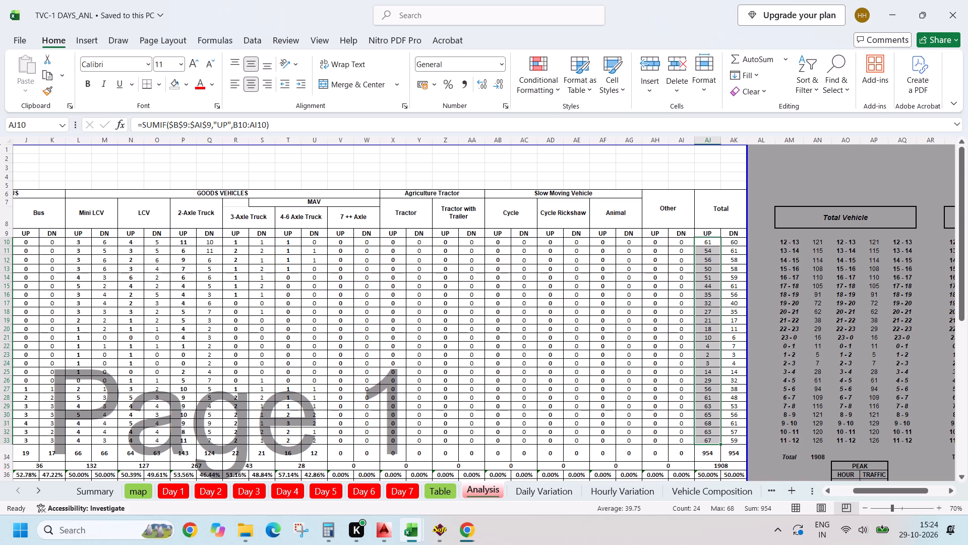
drag(734, 246, 731, 429)
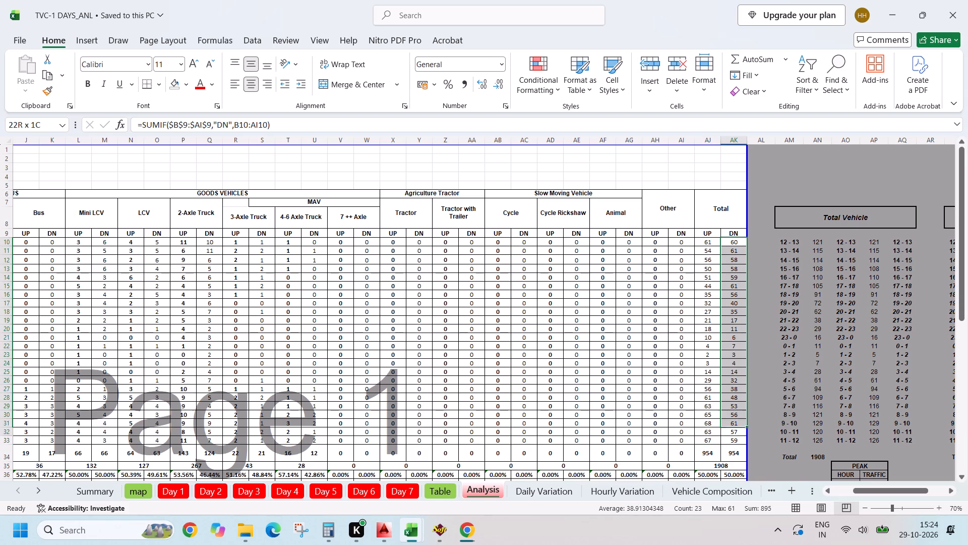
drag(731, 429, 731, 437)
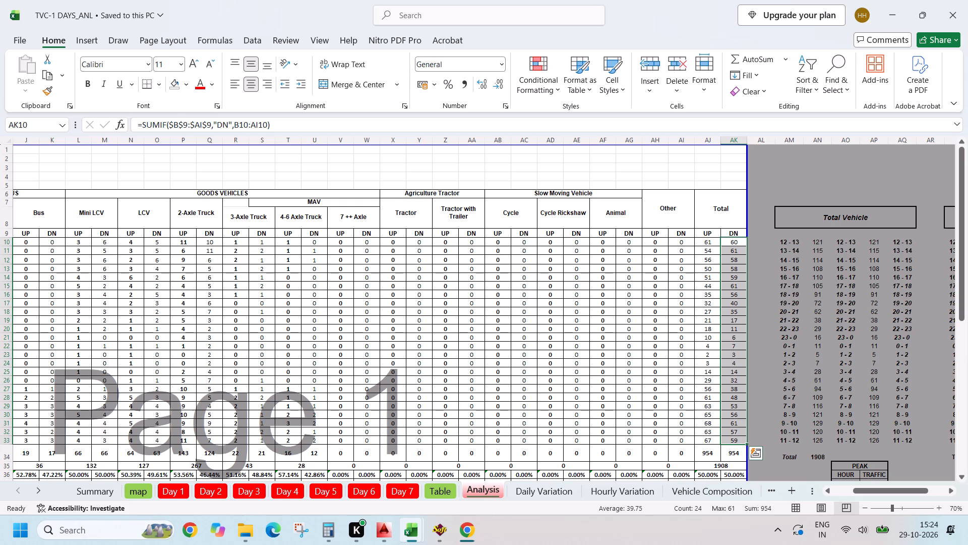
click(777, 376)
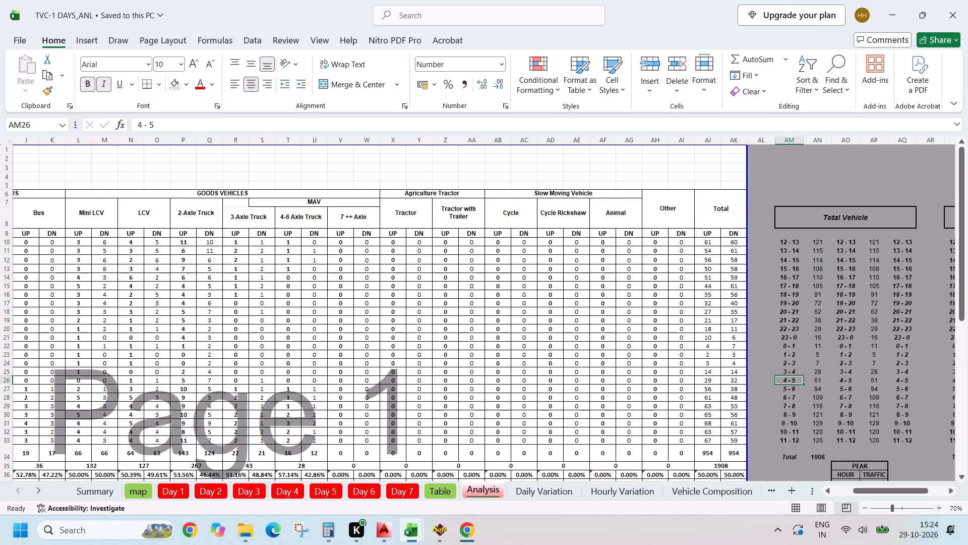
scroll(783, 372, down, 9)
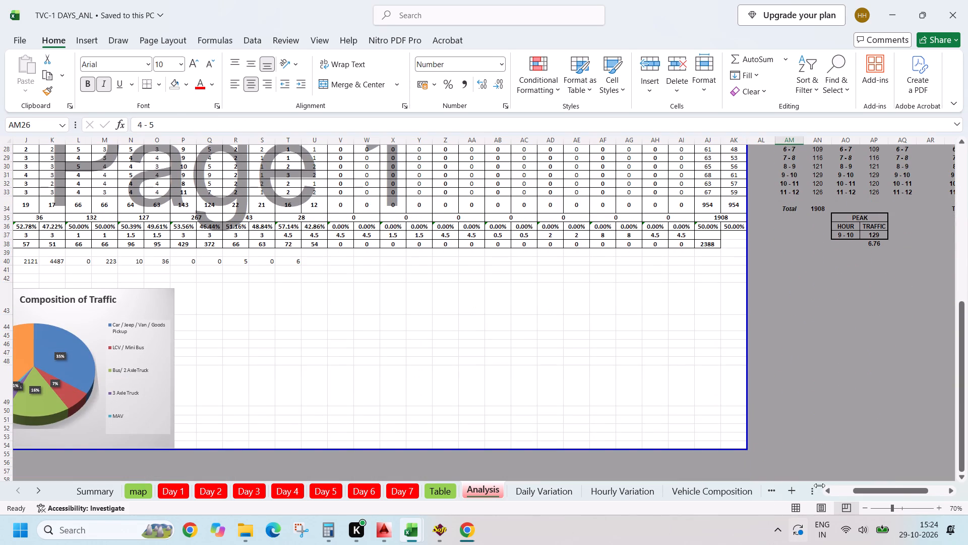
drag(886, 488, 823, 490)
click(630, 348)
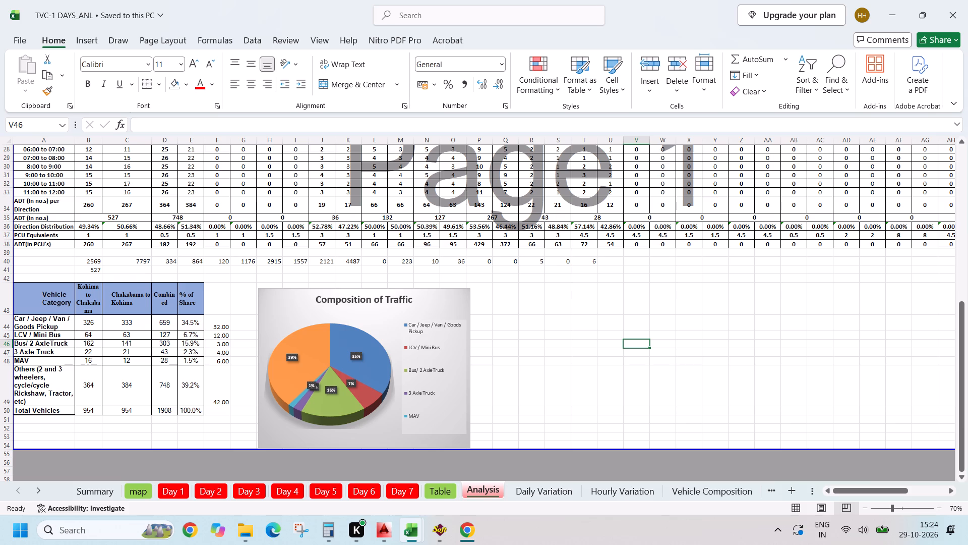
click(960, 23)
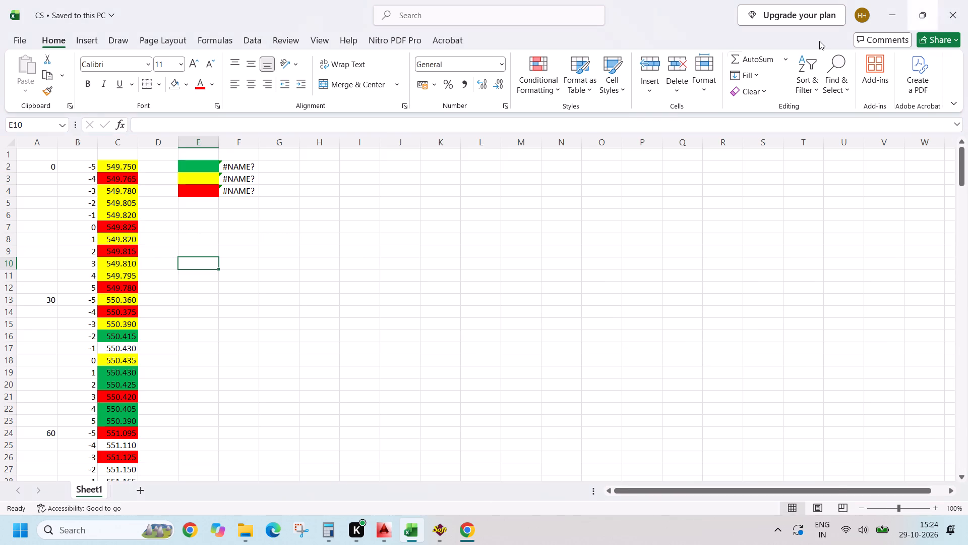
Move the downloaded ilovepdf_merged (24) PDF from Downloads into the PKG-I revised folder.
key(alt+Tab)
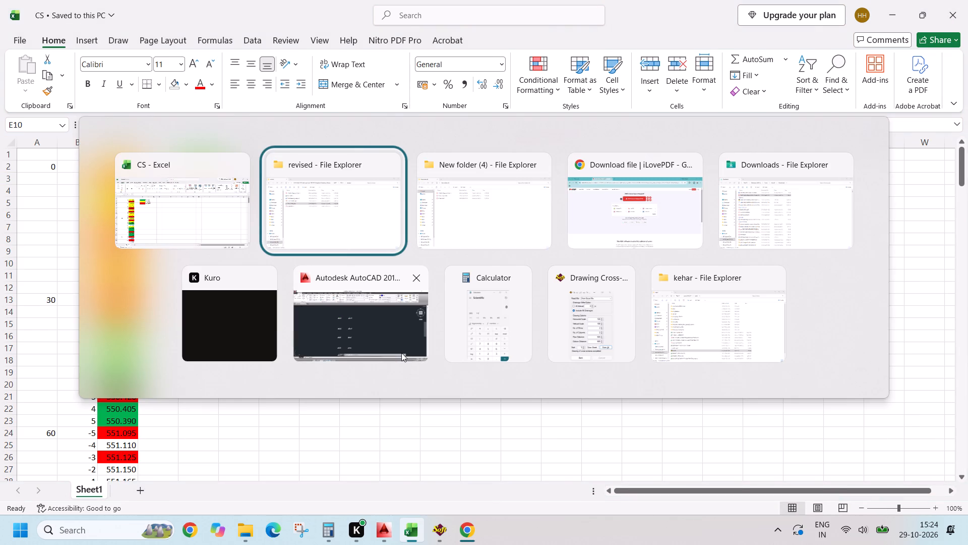
key(alt+Tab)
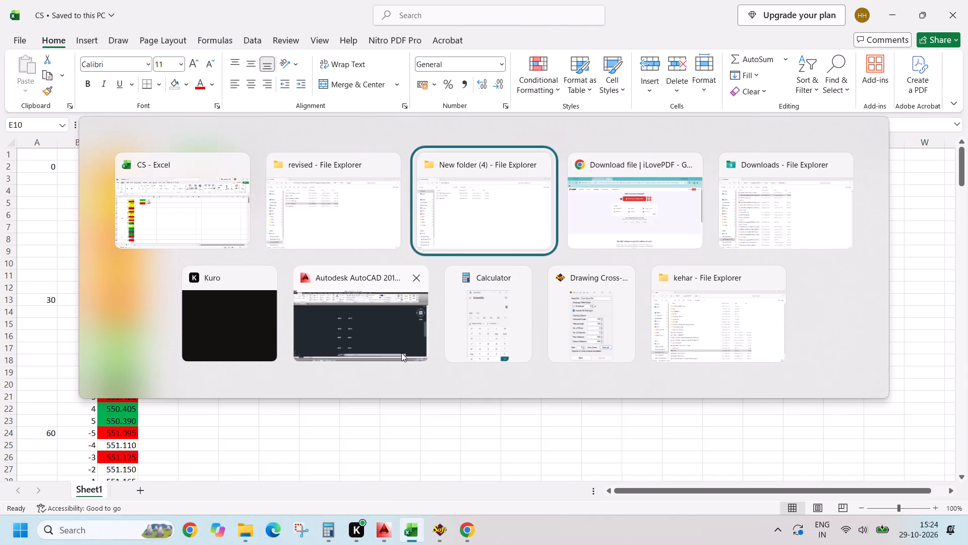
key(alt+Tab)
click(874, 66)
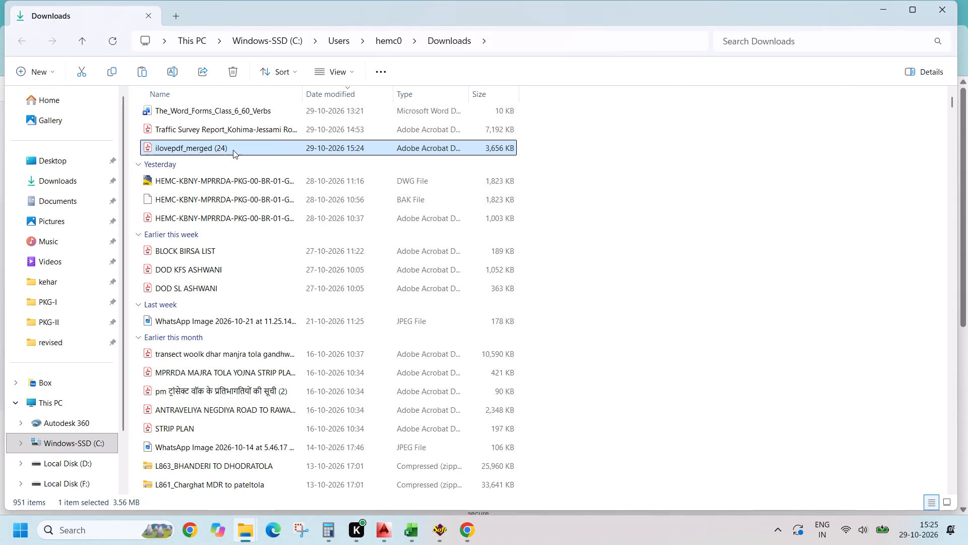
key(ctrl+x)
key(alt+Tab)
key(alt+Tab)
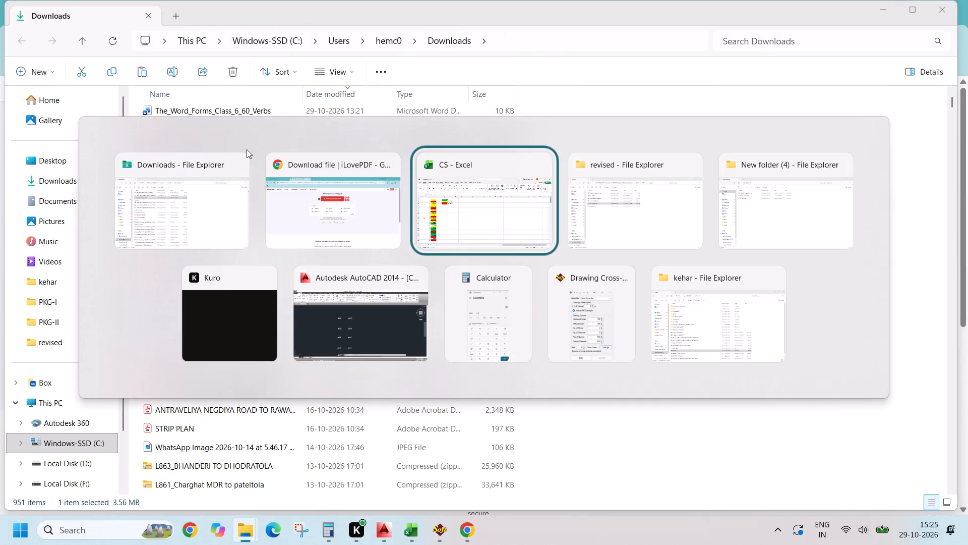
key(alt+Tab)
click(273, 263)
key(ctrl+v)
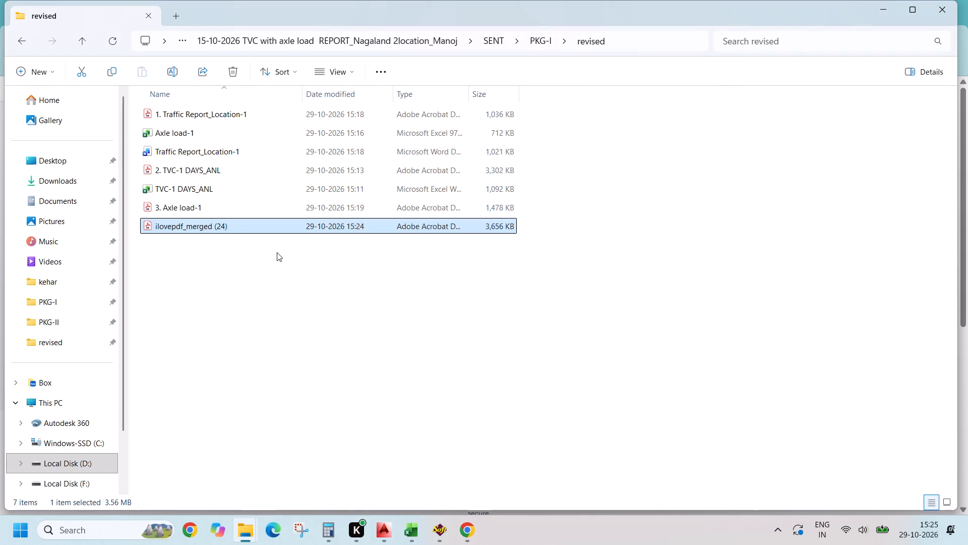
Open the ilovepdf_merged (24) PDF from the revised folder and review the contents page, survey scope, schedule and PCU factors table.
double_click(233, 229)
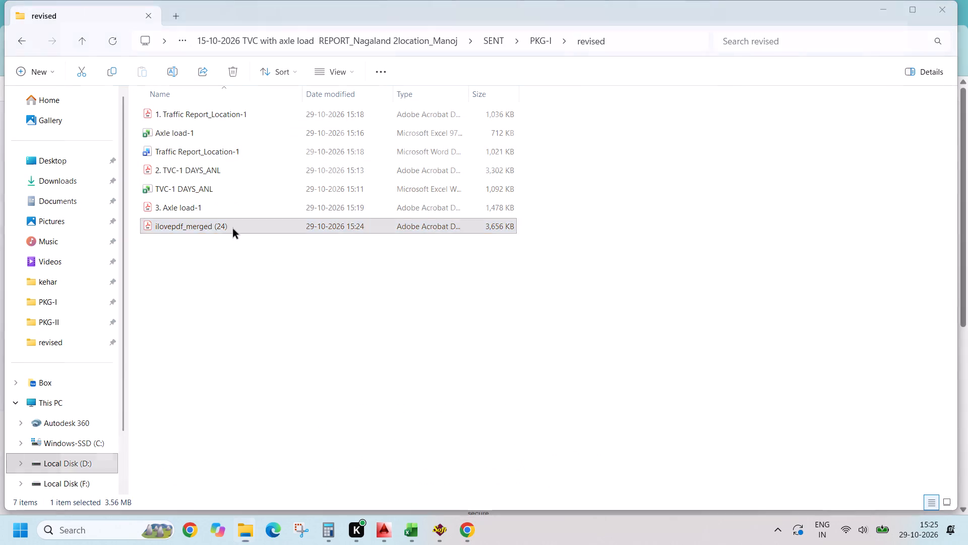
scroll(579, 214, down, 9)
scroll(695, 261, down, 13)
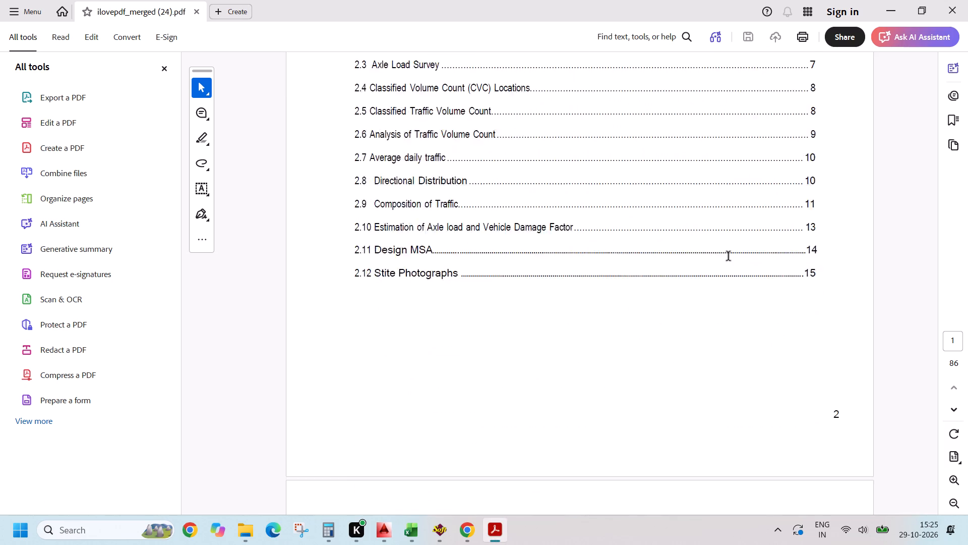
scroll(729, 257, down, 20)
scroll(730, 246, down, 10)
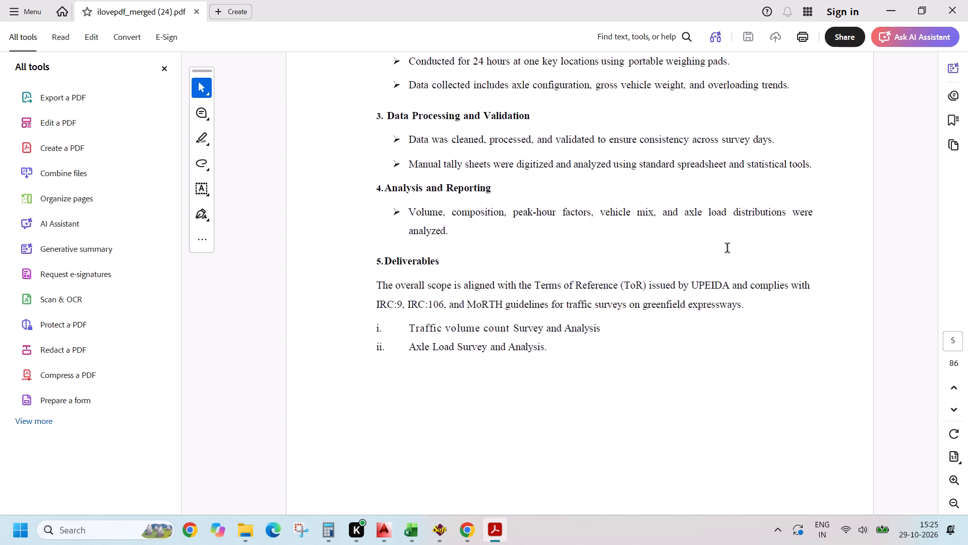
scroll(728, 249, down, 18)
scroll(728, 250, down, 5)
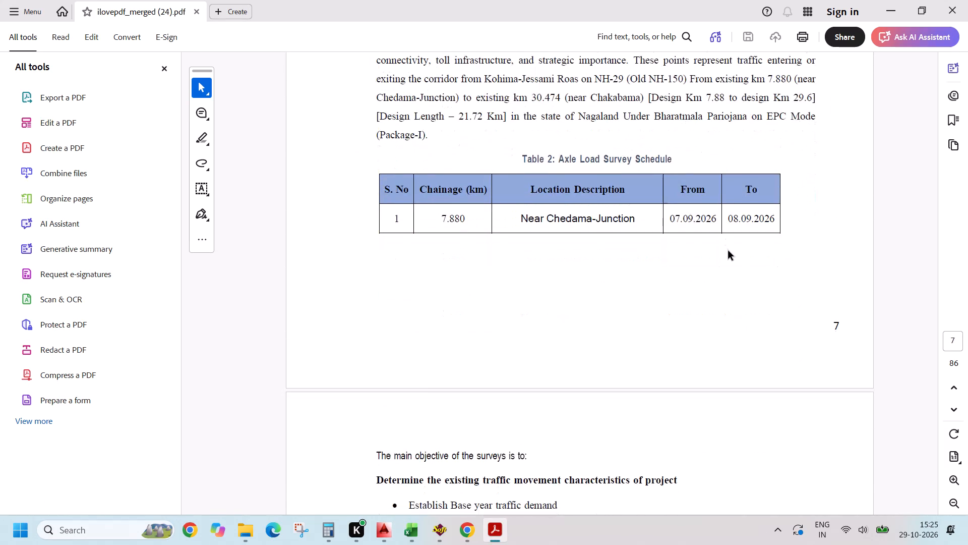
scroll(728, 251, down, 20)
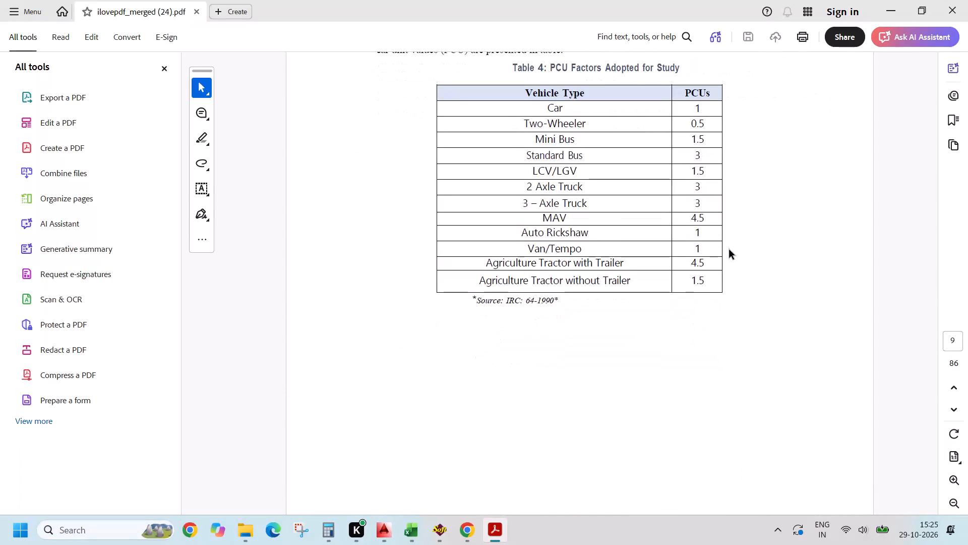
In the merged PDF, check the average daily traffic, traffic composition, peak hour, VDF summary and Cumulative Standard Axle (MSA) tables.
scroll(729, 250, down, 8)
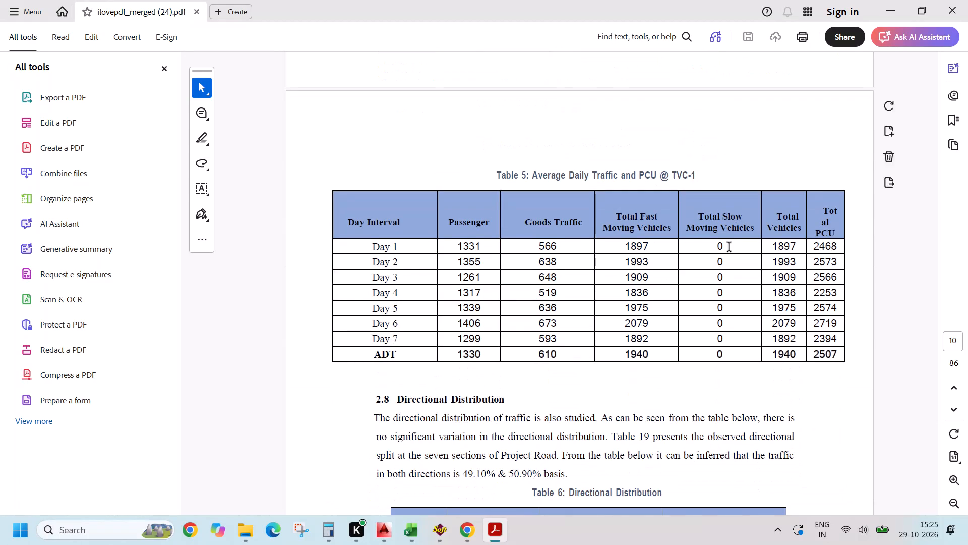
scroll(729, 248, down, 16)
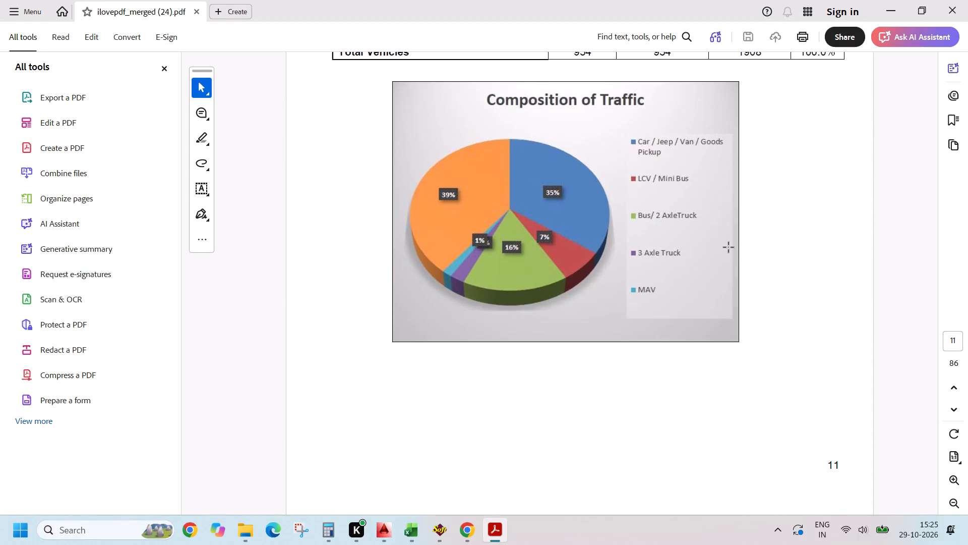
scroll(729, 248, up, 2)
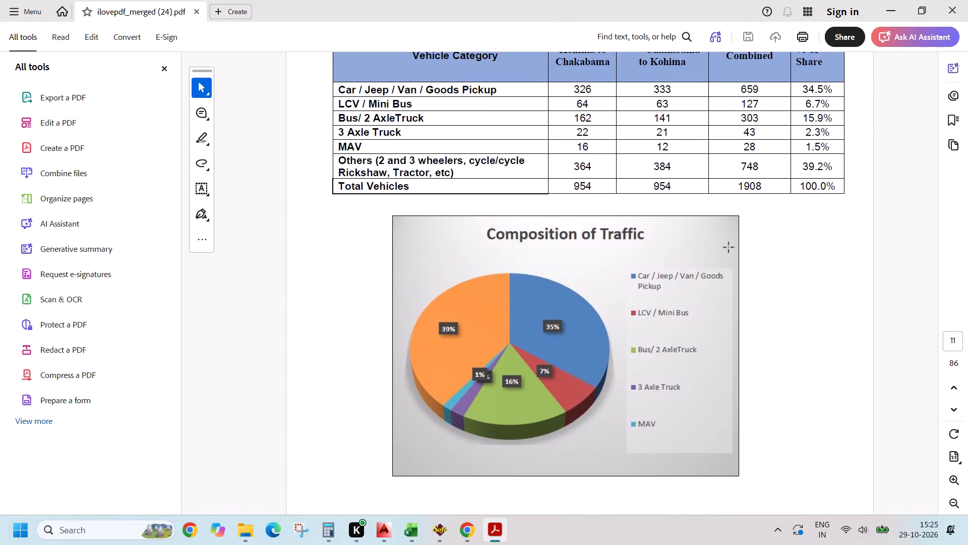
scroll(729, 248, down, 6)
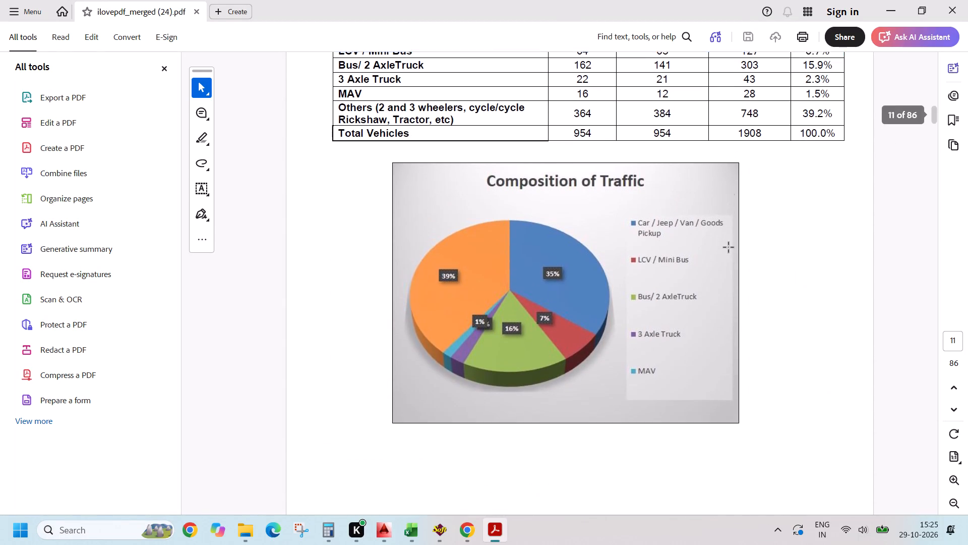
scroll(729, 248, down, 5)
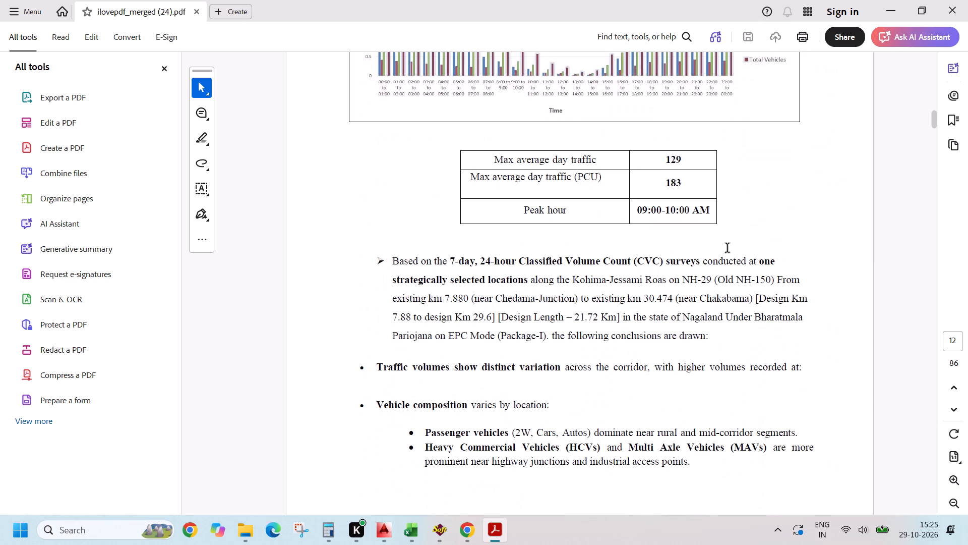
scroll(722, 245, down, 3)
scroll(701, 210, down, 6)
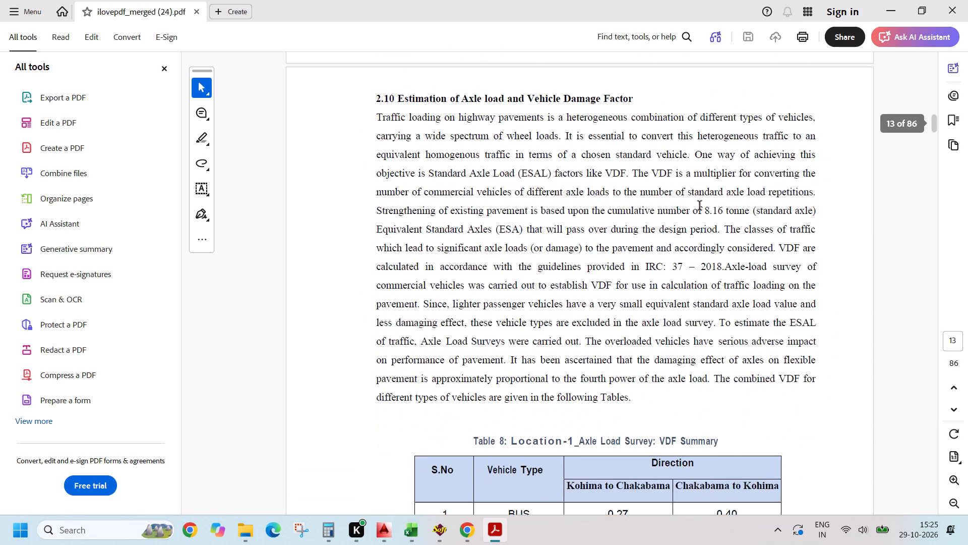
scroll(700, 206, down, 5)
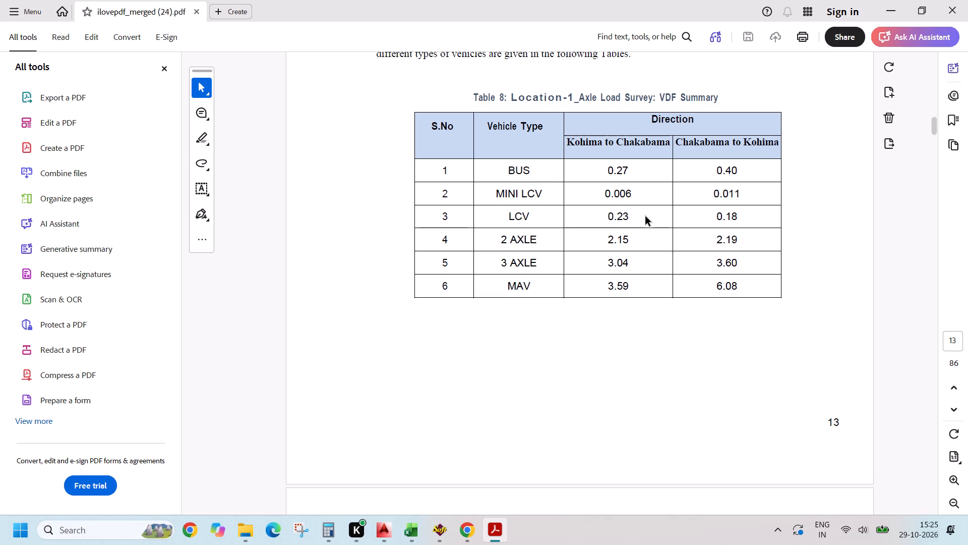
scroll(645, 216, down, 7)
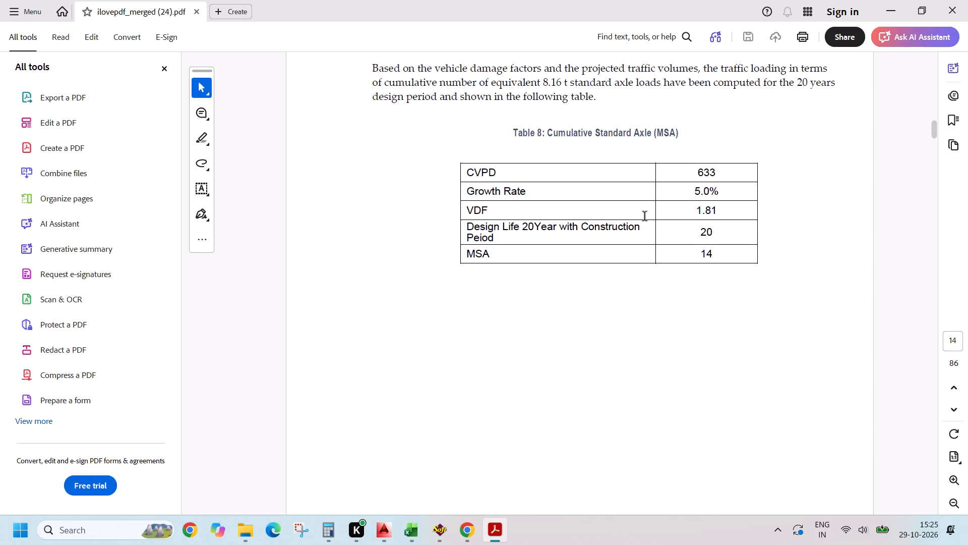
key(Escape)
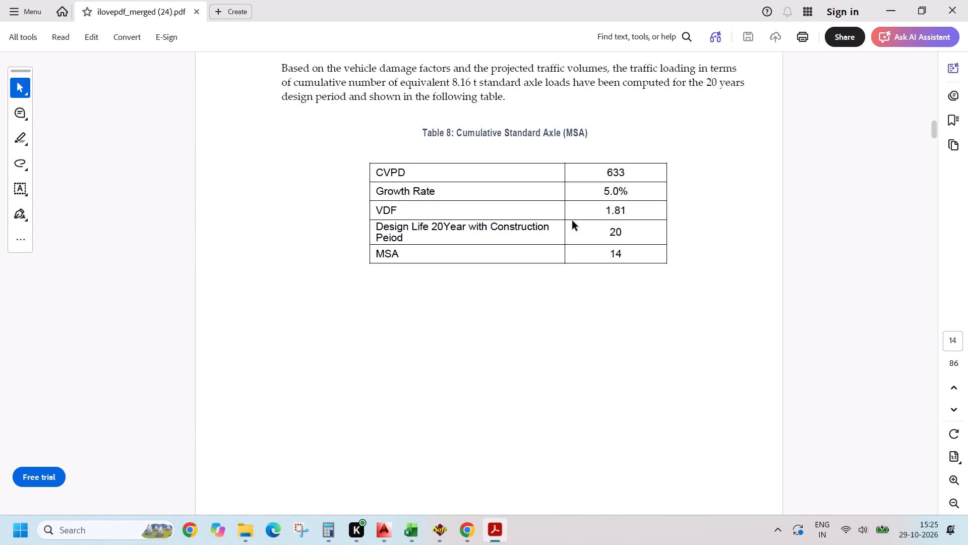
Examine the merged PDF's site photographs, Annexures title page and classified traffic volume count sheets.
scroll(572, 221, down, 13)
scroll(555, 198, down, 10)
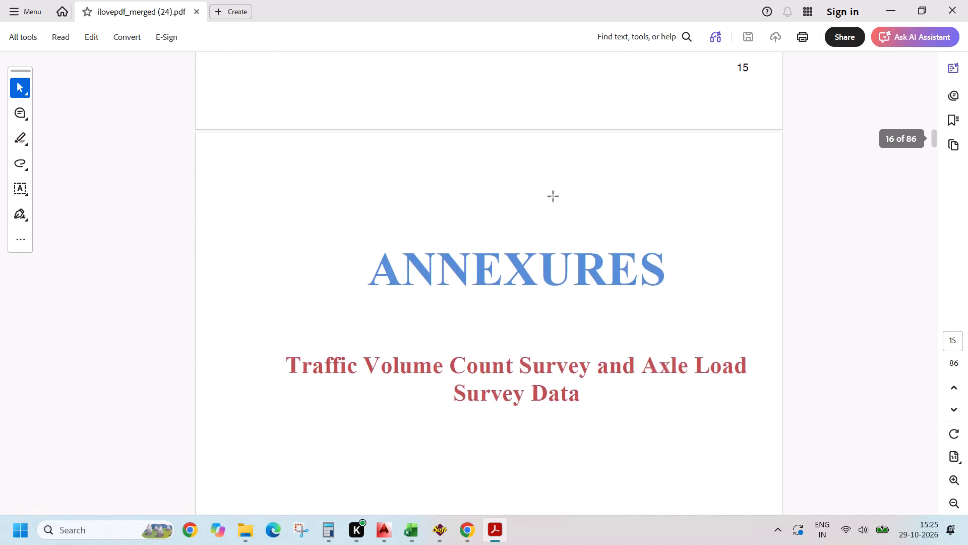
scroll(554, 197, down, 19)
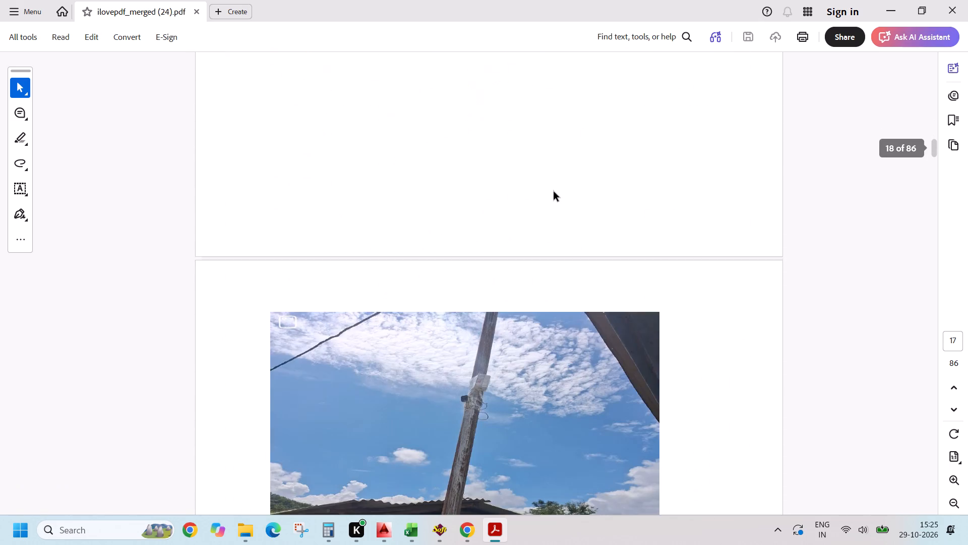
scroll(554, 192, down, 13)
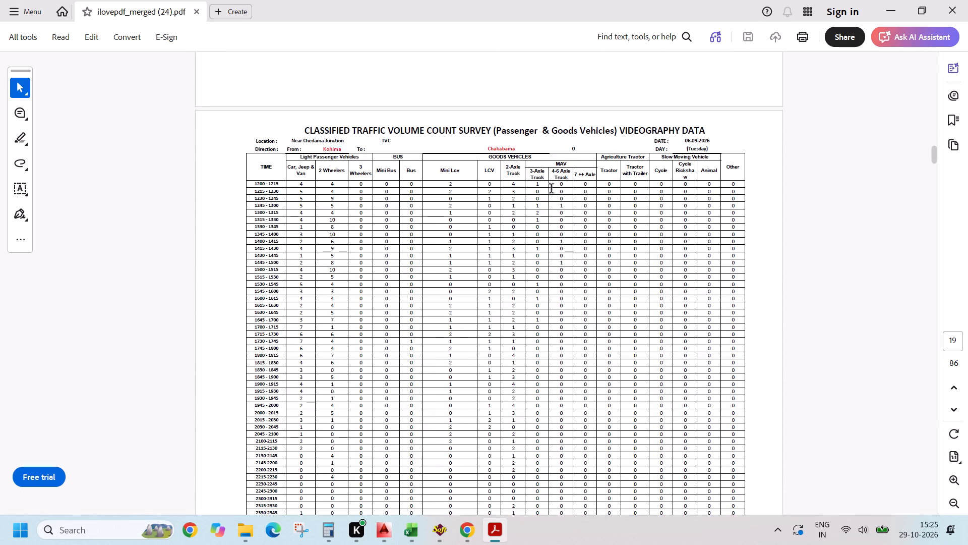
scroll(552, 189, down, 8)
scroll(549, 187, down, 13)
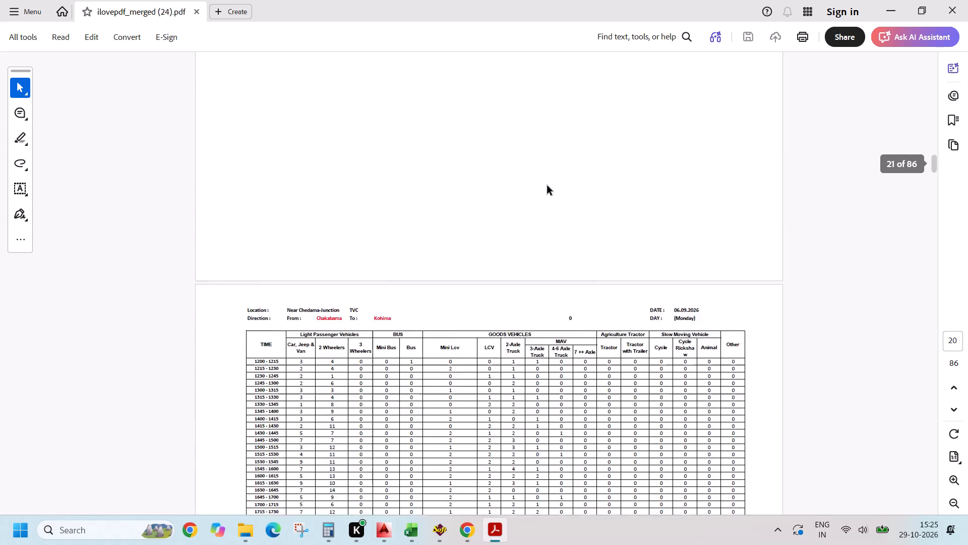
scroll(547, 186, down, 20)
scroll(547, 186, down, 20)
scroll(547, 186, down, 4)
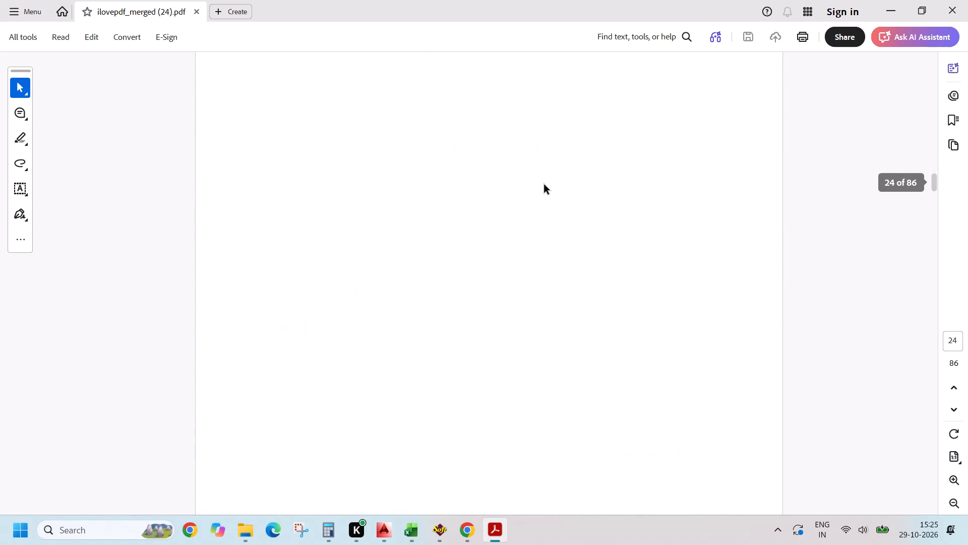
scroll(544, 185, down, 20)
scroll(544, 185, down, 20)
scroll(544, 185, down, 2)
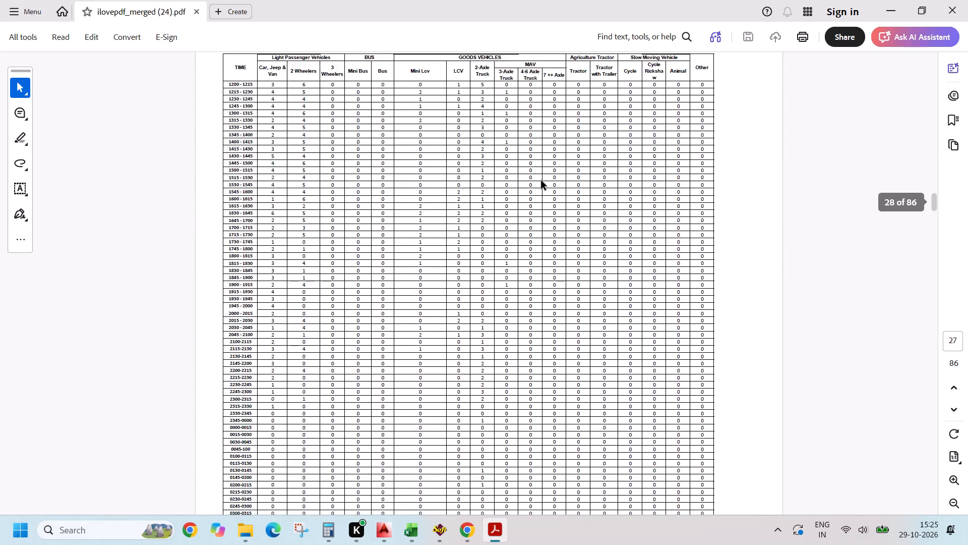
scroll(540, 180, down, 20)
scroll(540, 180, down, 13)
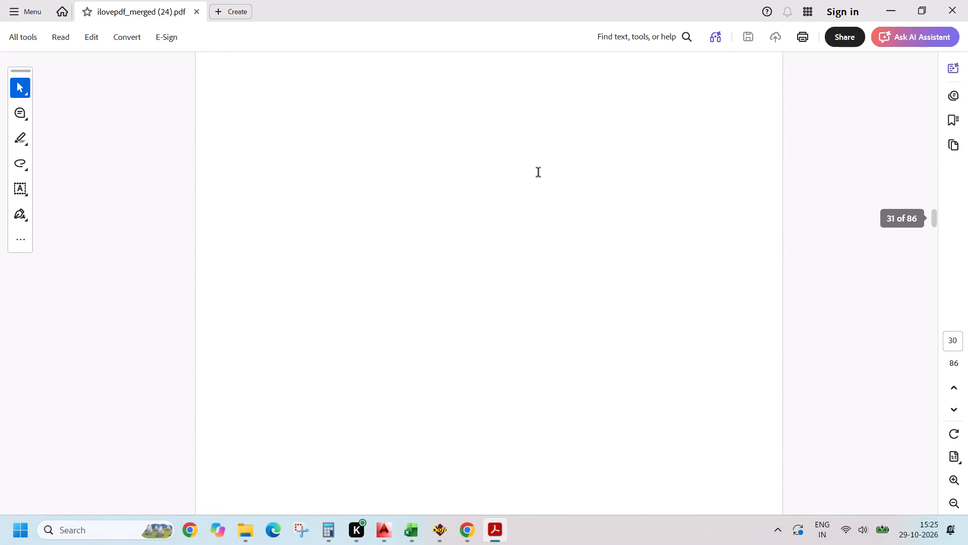
scroll(538, 173, down, 19)
scroll(537, 174, down, 2)
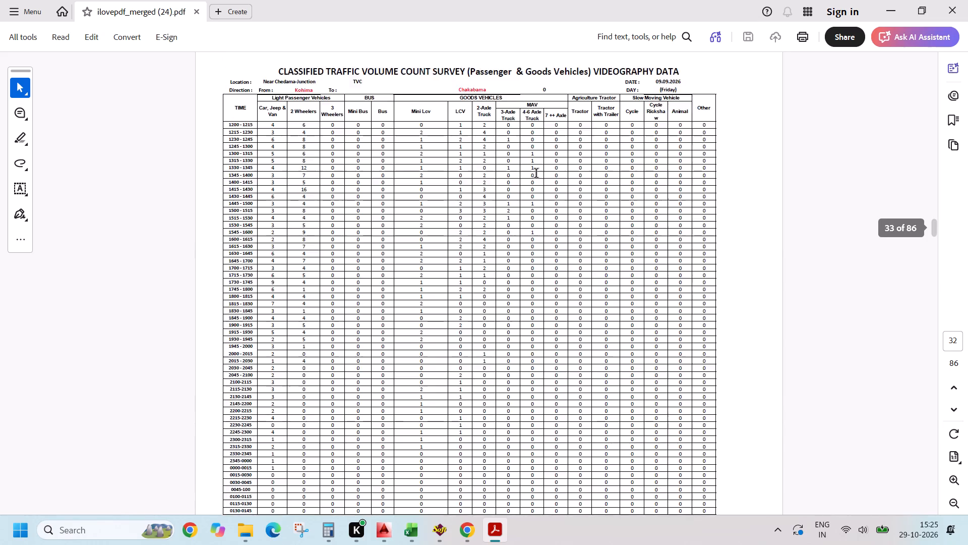
scroll(536, 174, down, 20)
scroll(536, 174, down, 17)
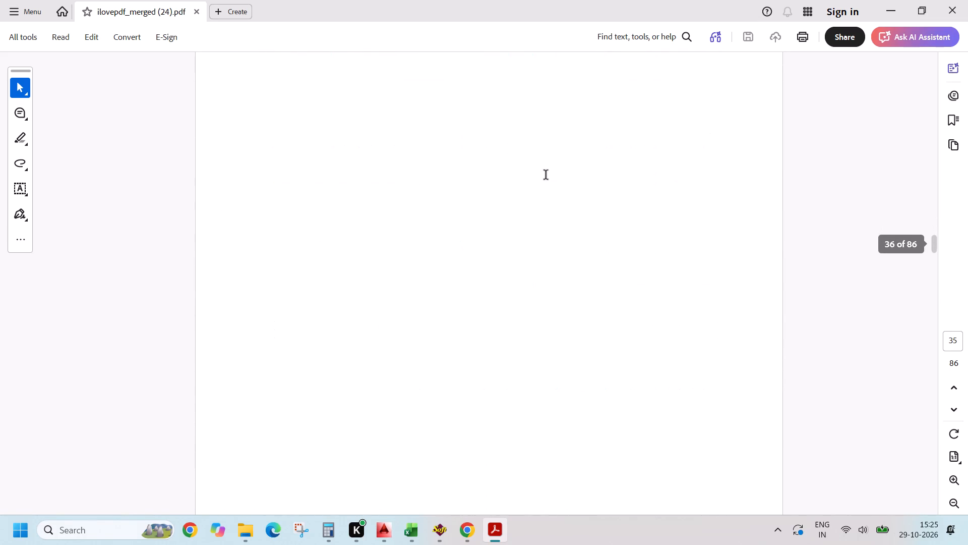
scroll(546, 176, down, 20)
scroll(546, 176, down, 9)
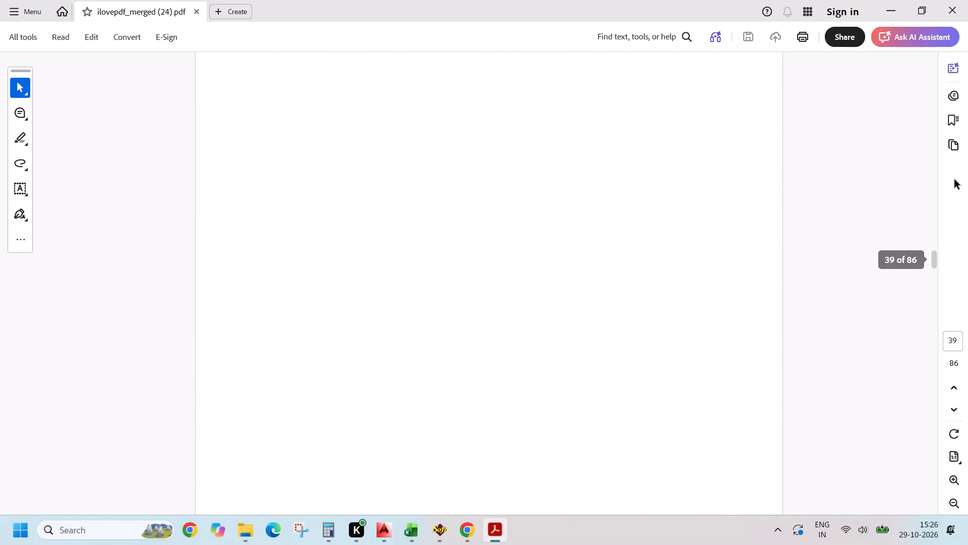
Check the axle load survey and VDF pages at the end of the merged PDF, and close it.
drag(932, 258, 944, 441)
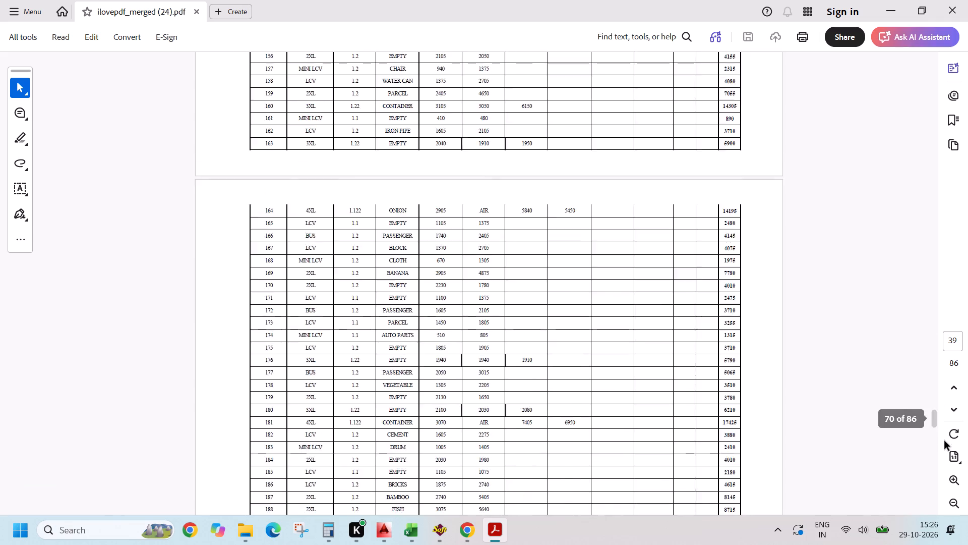
drag(944, 441, 951, 513)
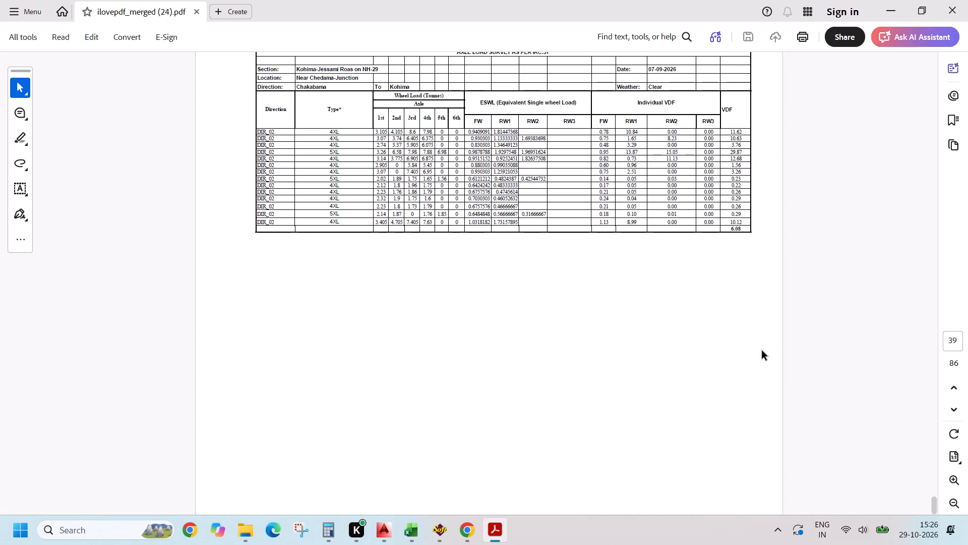
scroll(776, 336, up, 20)
scroll(776, 336, up, 18)
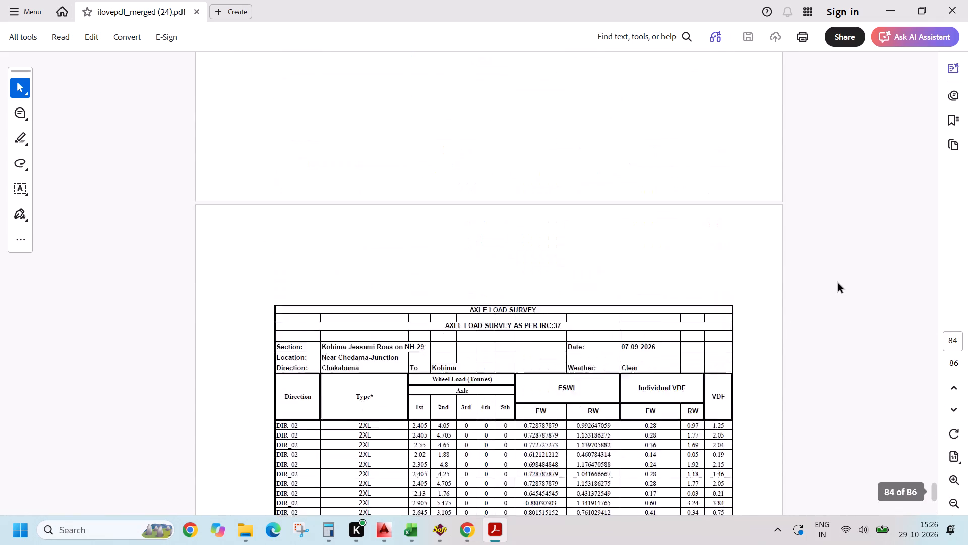
scroll(838, 283, up, 20)
scroll(838, 283, up, 20)
scroll(838, 283, up, 1)
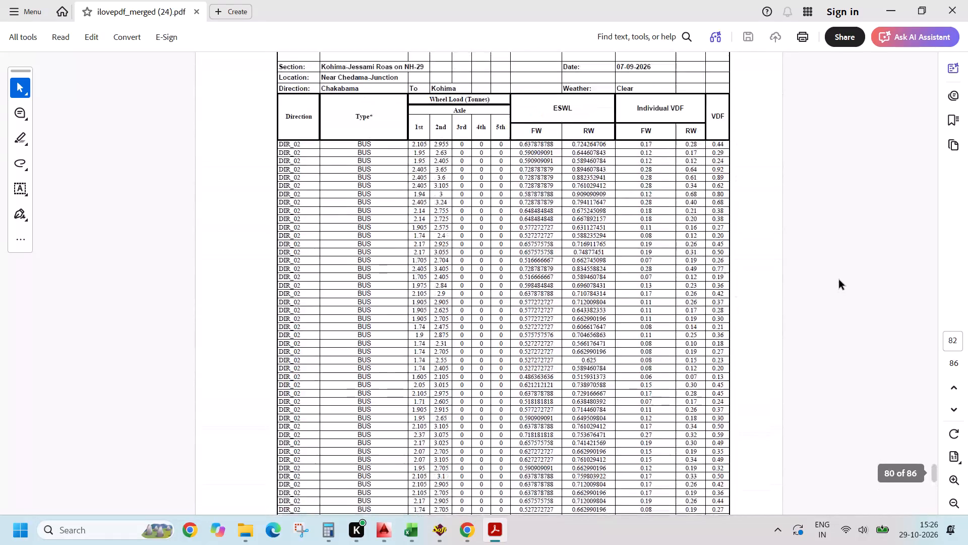
scroll(839, 280, up, 16)
scroll(676, 196, up, 18)
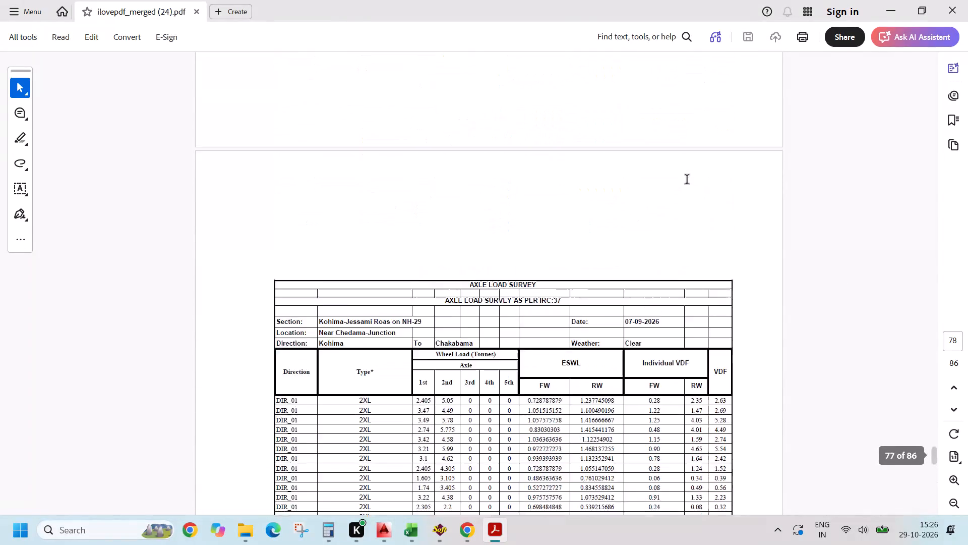
scroll(687, 180, up, 20)
scroll(687, 180, up, 20)
scroll(687, 180, up, 4)
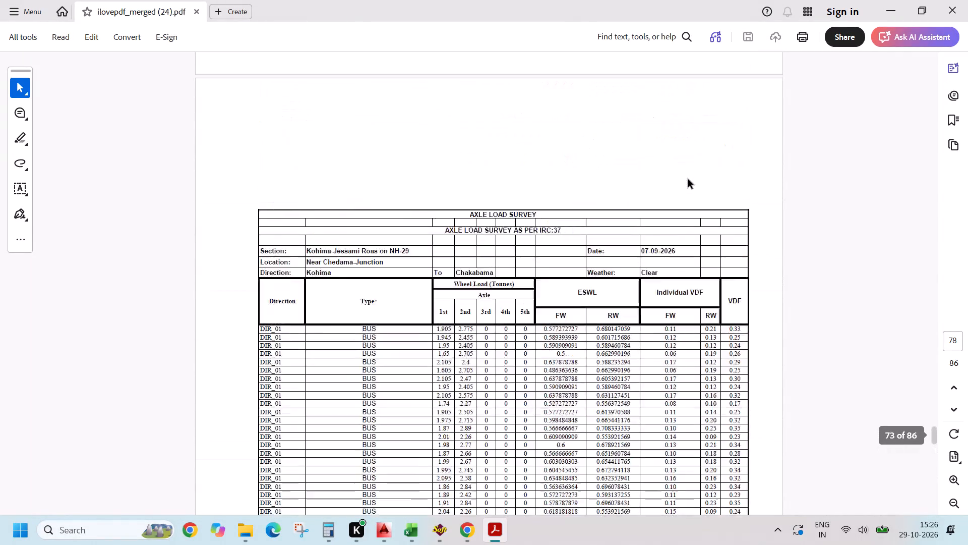
scroll(688, 179, up, 20)
scroll(688, 179, up, 19)
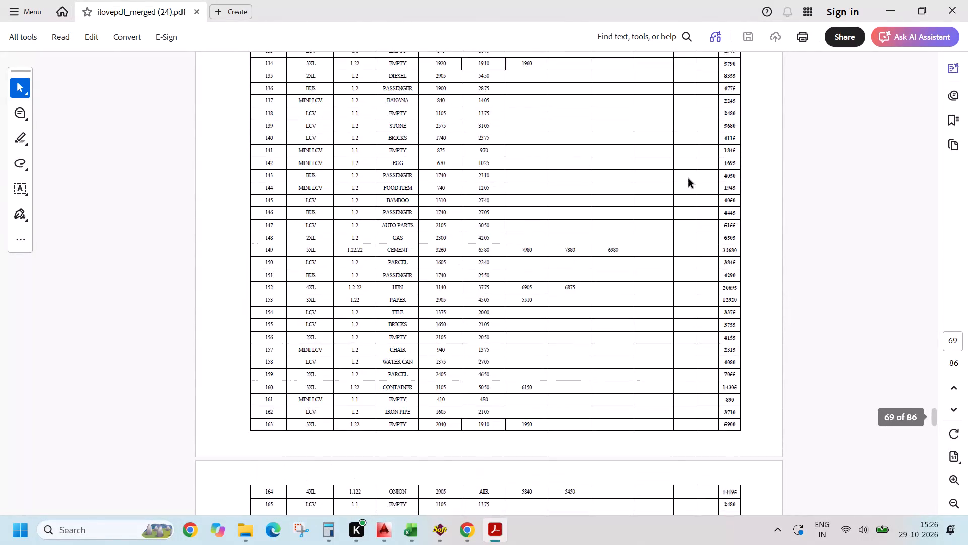
scroll(688, 179, up, 8)
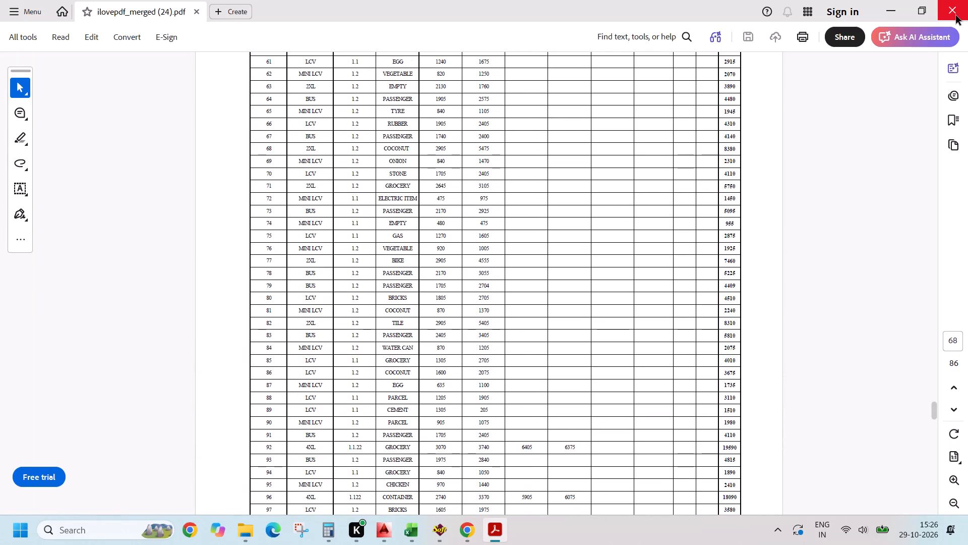
click(956, 16)
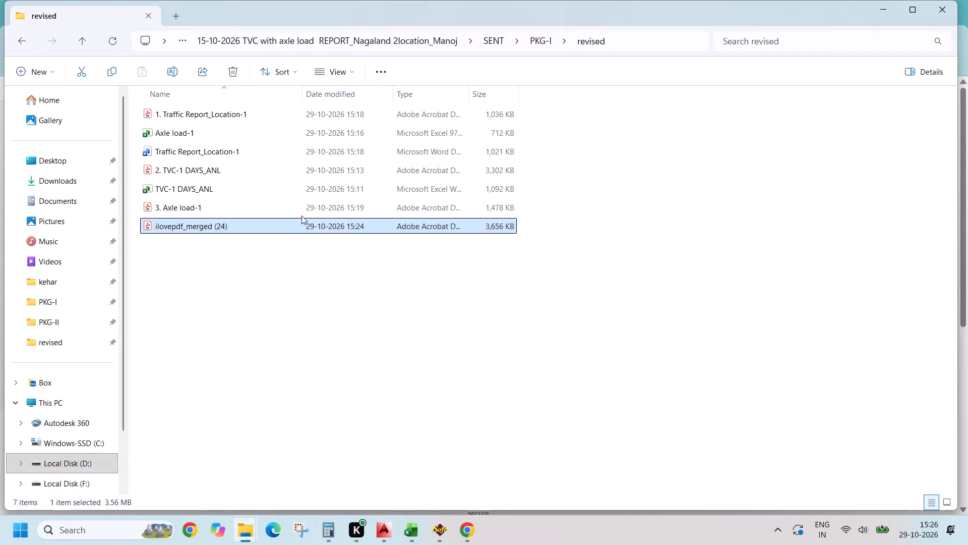
Rename ilovepdf_merged (24) in the revised folder as Traffic Survey Report_Nagaland Pkg-I, copying the name from the earlier PDF in PKG-I.
click(85, 43)
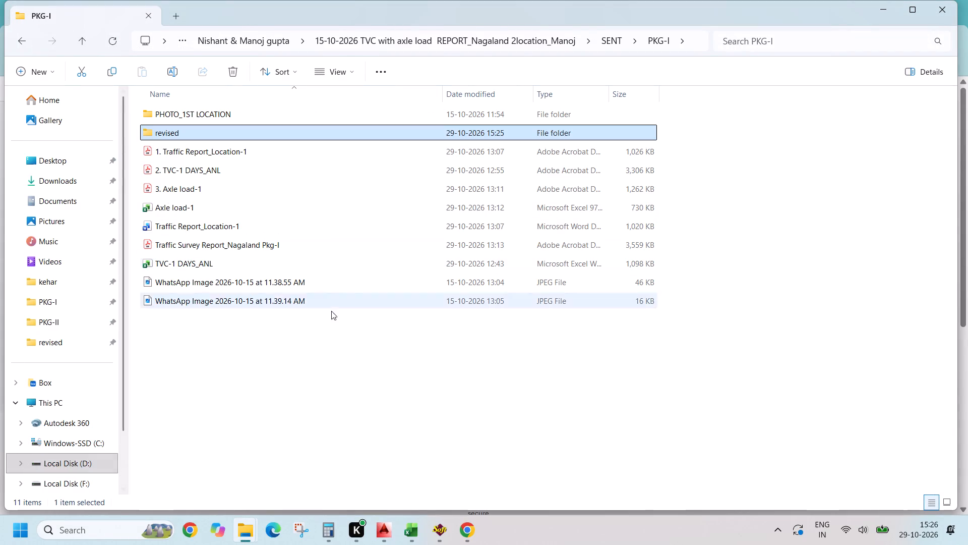
click(256, 247)
key(F2)
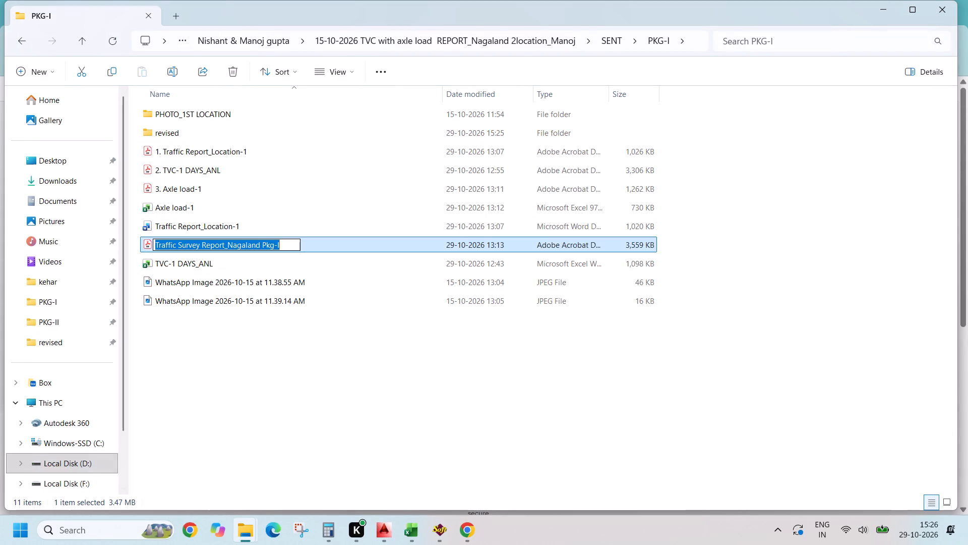
key(ctrl+c)
double_click(195, 131)
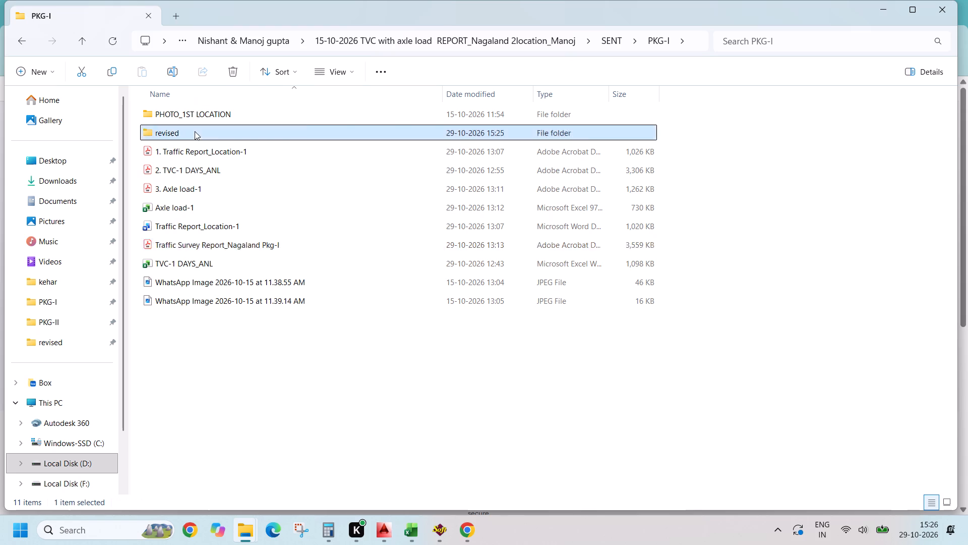
click(225, 189)
key(F2)
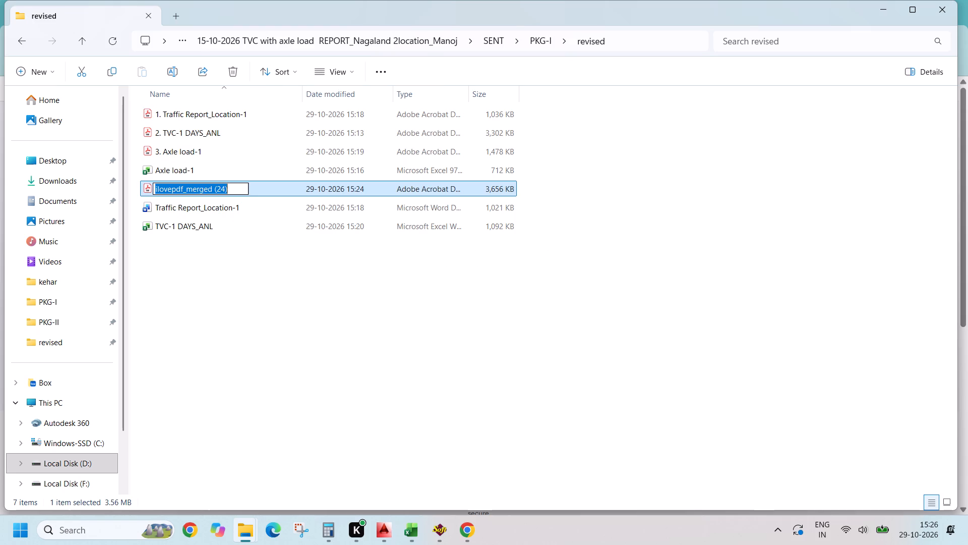
key(ctrl+v)
click(362, 338)
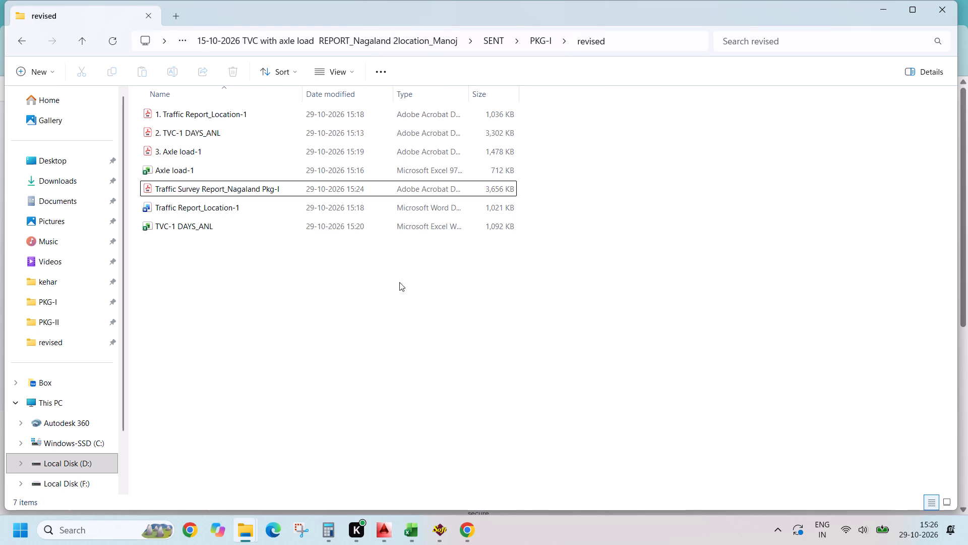
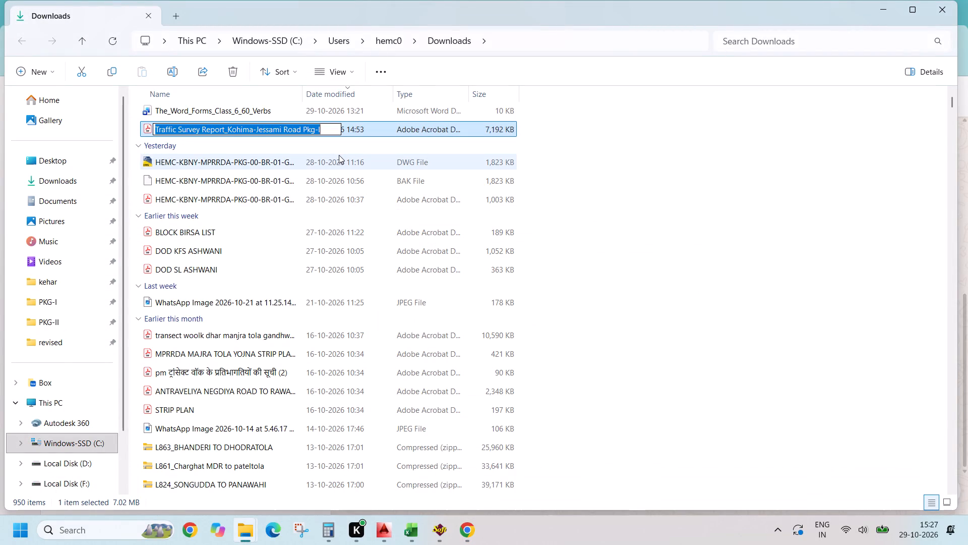
Rename the merged PDF in the revised folder as Traffic Survey Report_Kohima-Jessami Road Pkg-I, using the name copied from the Downloads PDF.
key(alt+Tab)
key(alt+Tab)
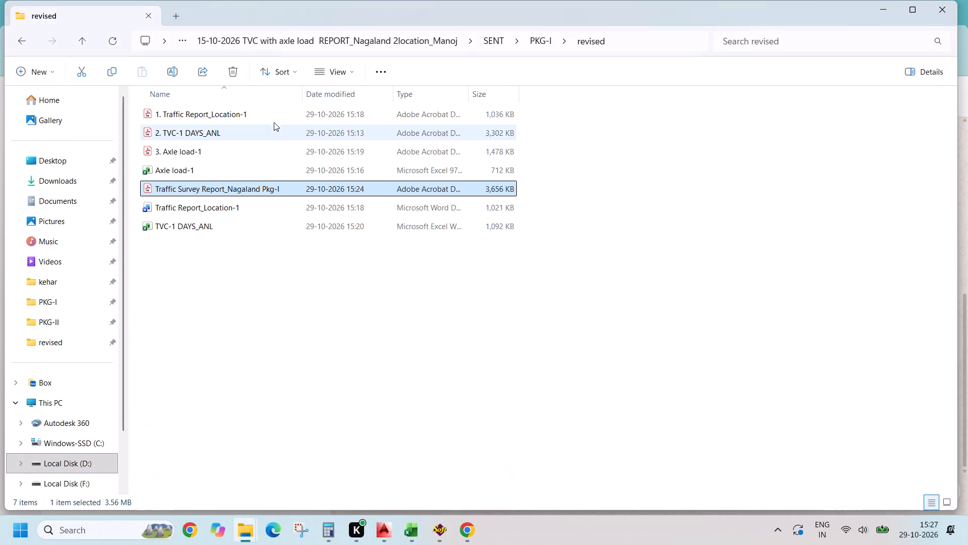
click(264, 186)
key(F2)
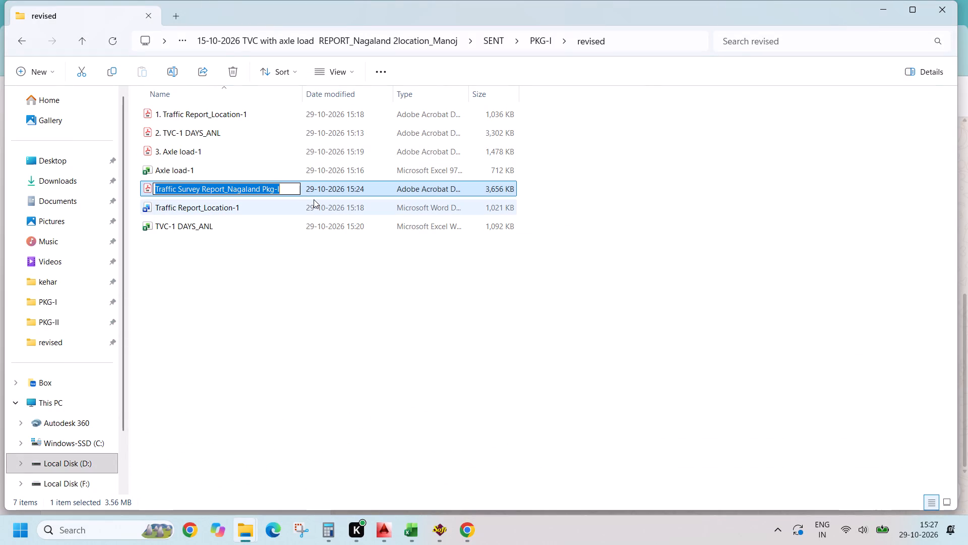
key(ctrl+v)
click(303, 308)
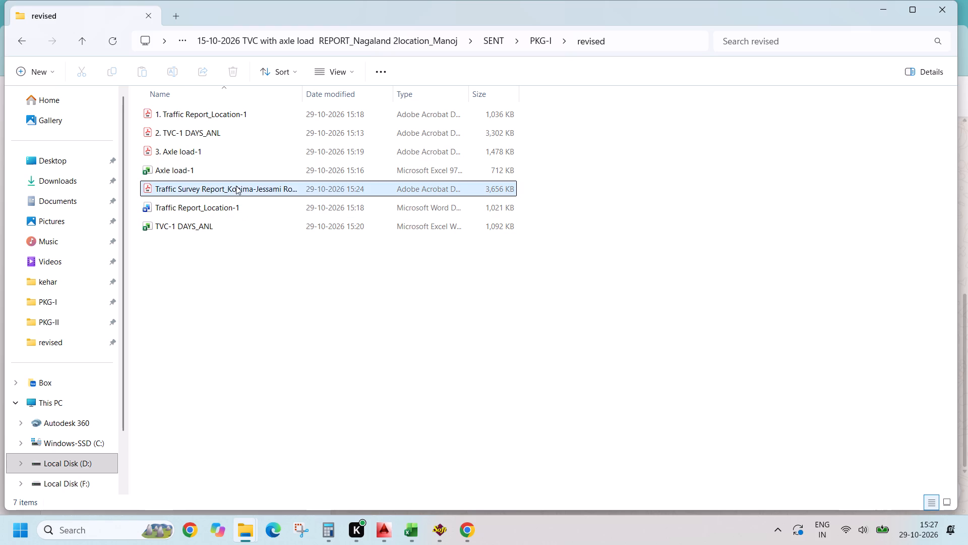
Take the renamed Kohima-Jessami Road traffic survey report PDF from the revised folder to another open application.
click(235, 185)
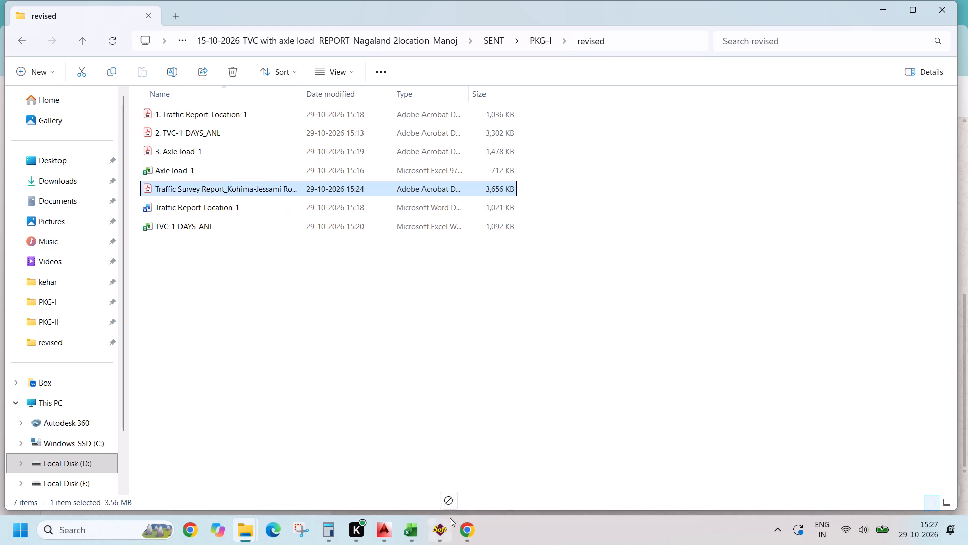